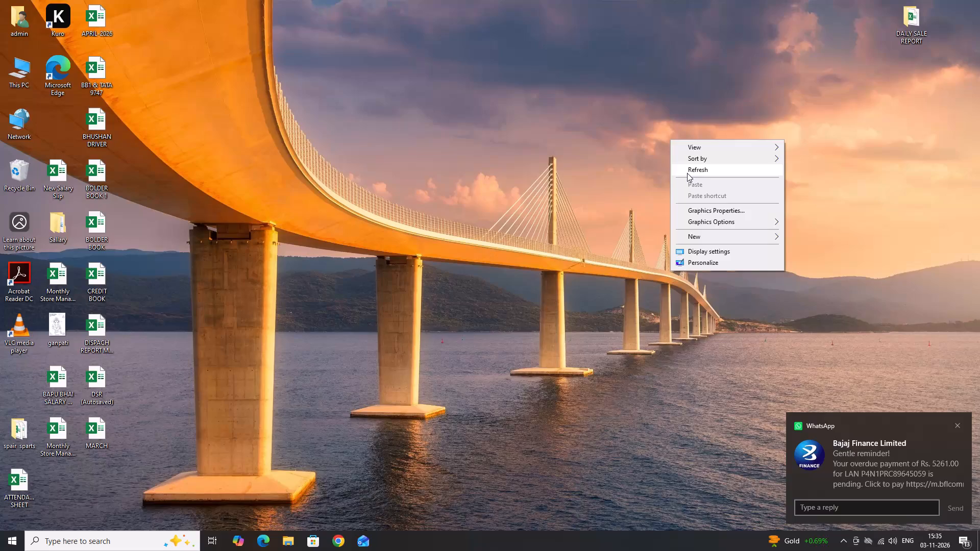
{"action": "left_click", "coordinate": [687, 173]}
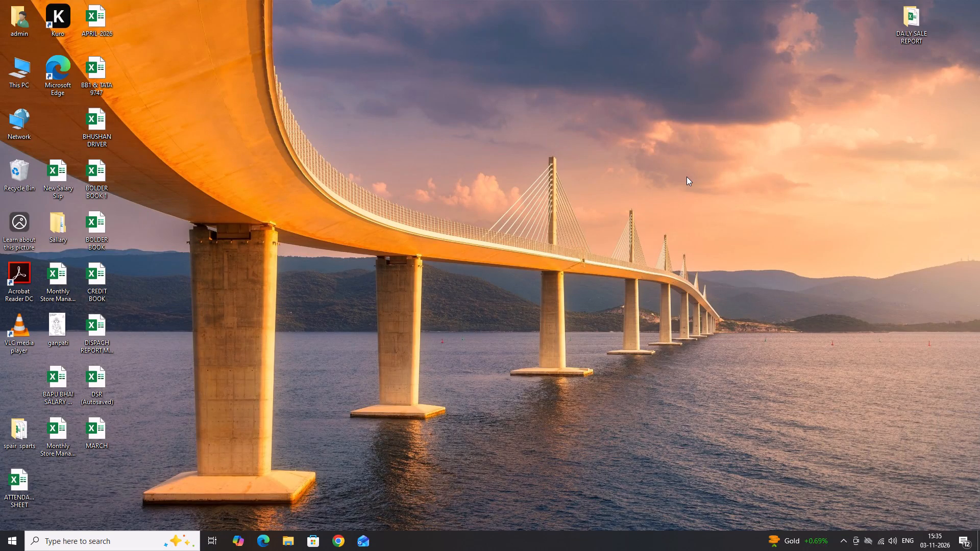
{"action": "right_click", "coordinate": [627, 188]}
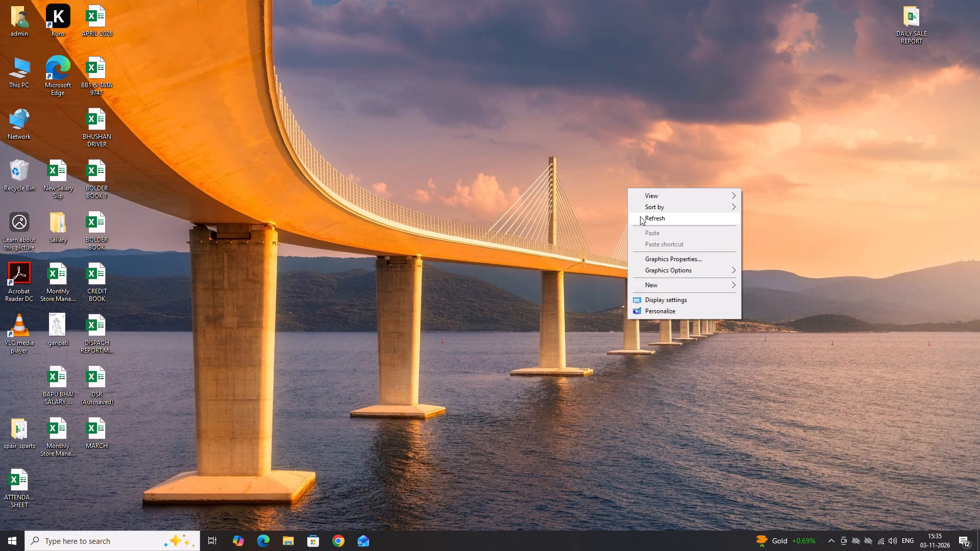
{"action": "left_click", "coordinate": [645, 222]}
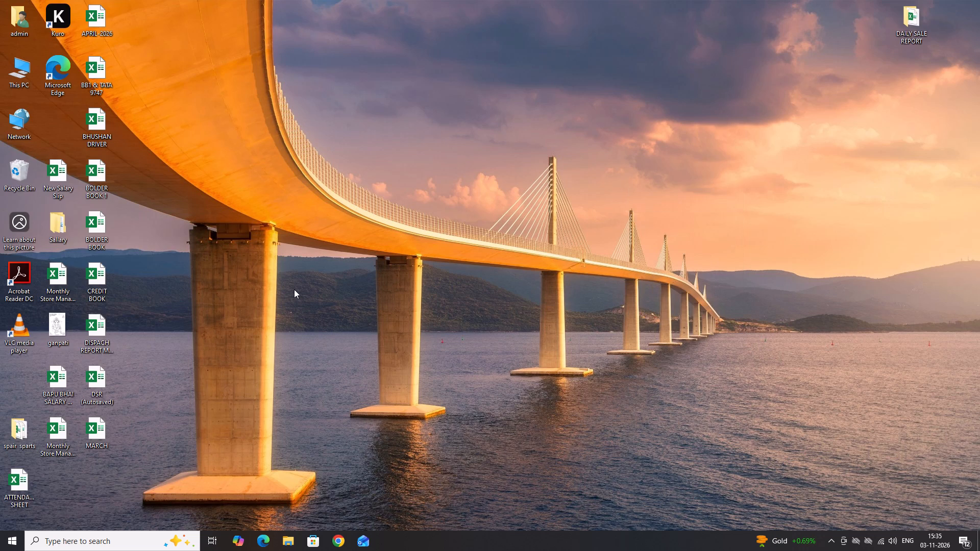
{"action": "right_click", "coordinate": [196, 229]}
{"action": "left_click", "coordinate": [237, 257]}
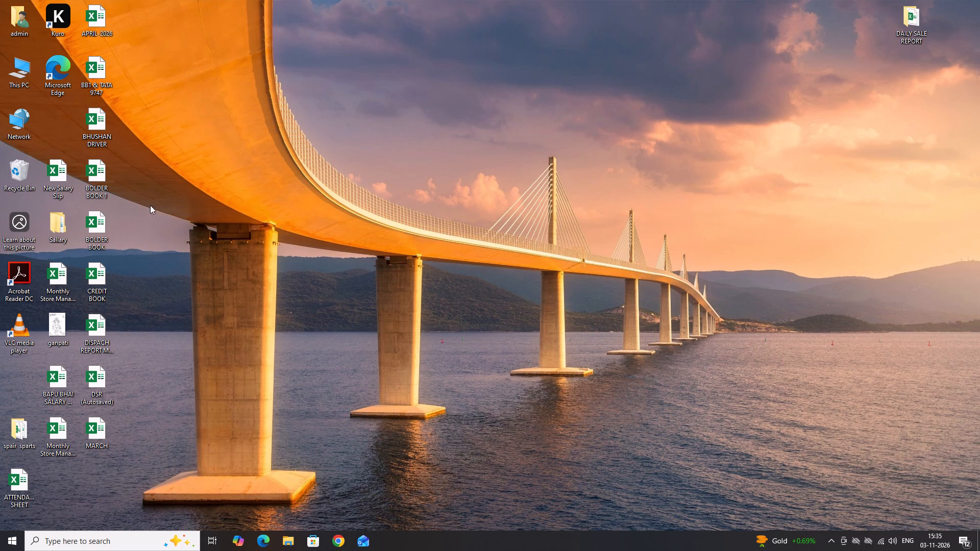
Open the BOLDER BOOK 1 Excel workbook stored just below BHUSHAN DRIVER on the desktop.
{"action": "double_click", "coordinate": [99, 183]}
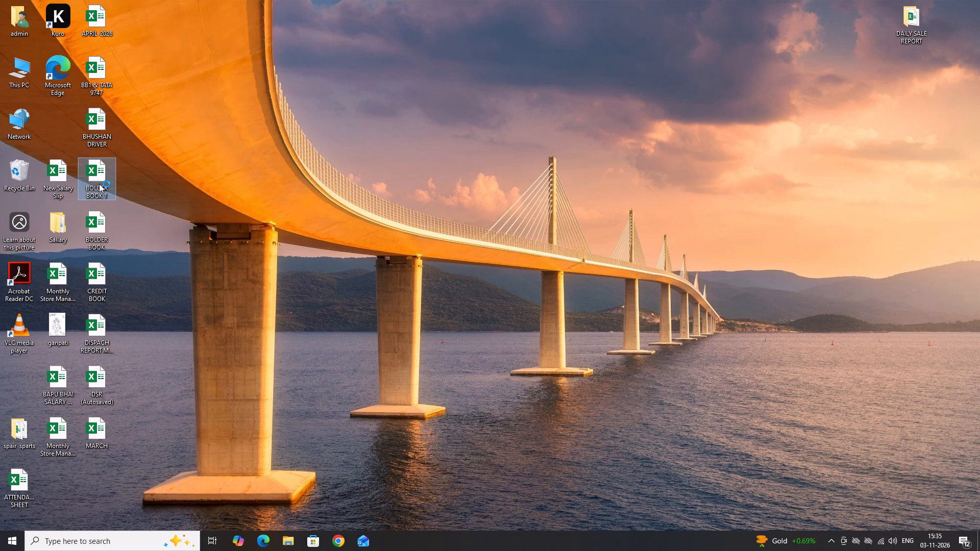
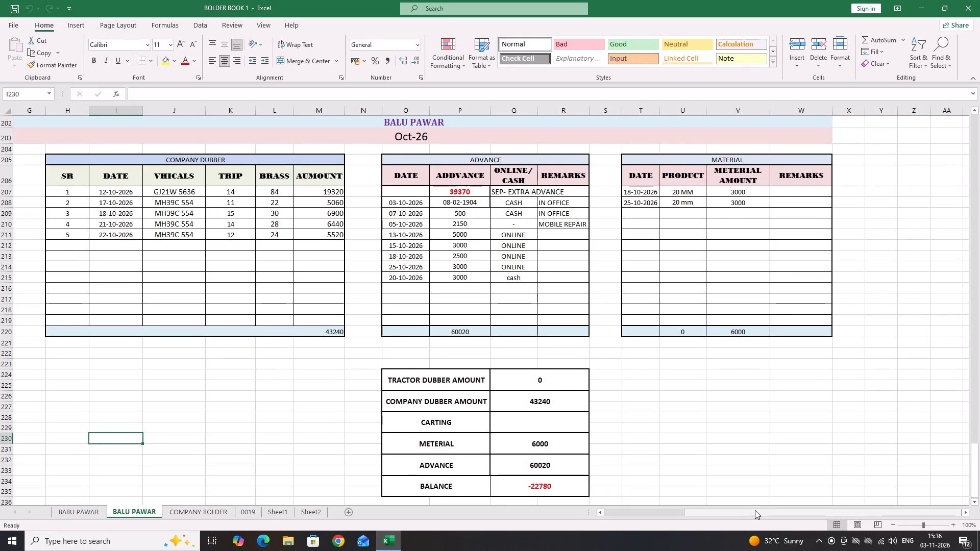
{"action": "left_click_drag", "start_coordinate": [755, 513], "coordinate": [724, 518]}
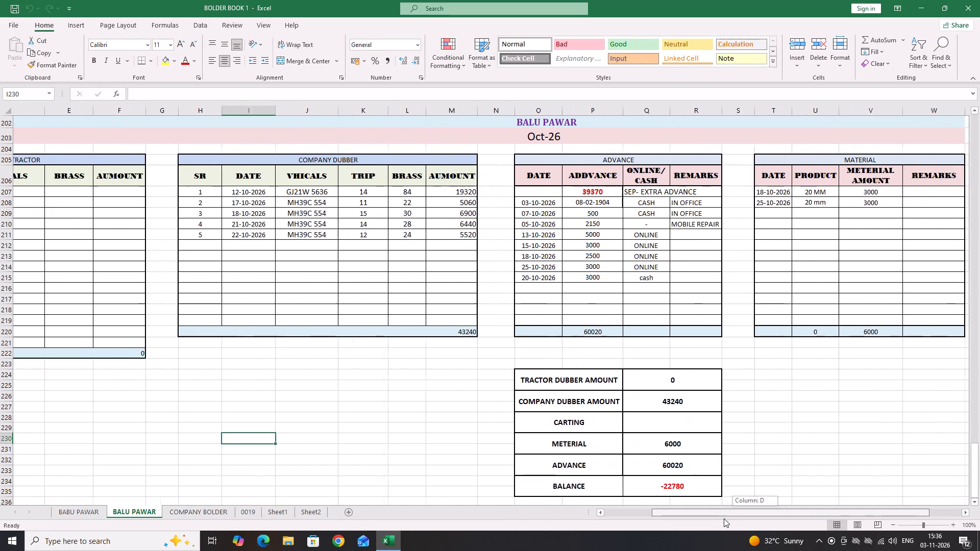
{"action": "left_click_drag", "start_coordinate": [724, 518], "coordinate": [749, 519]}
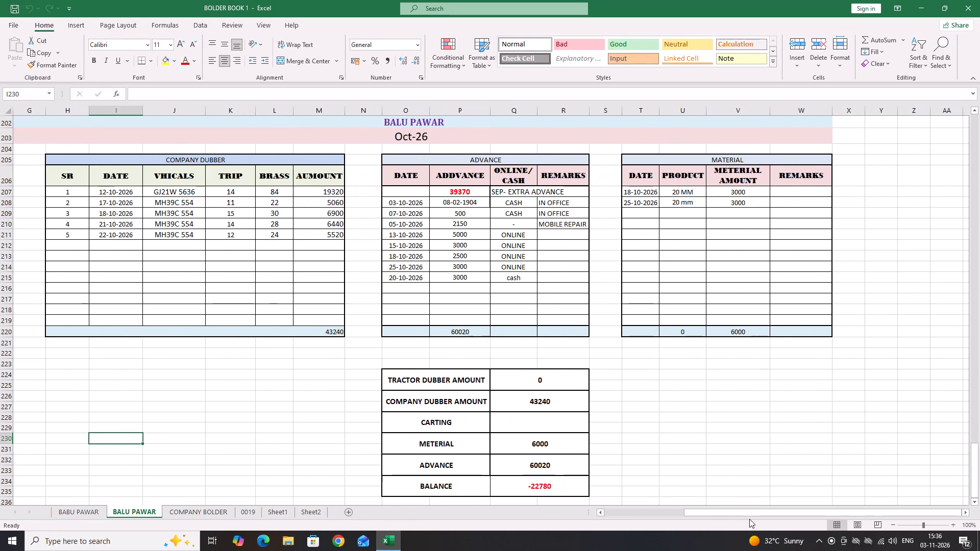
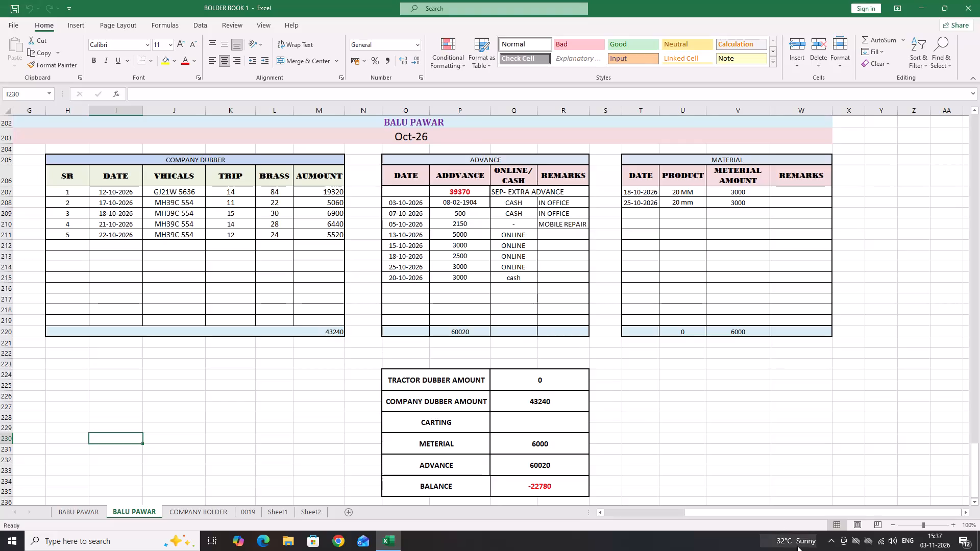
Check the October 2026 advance figure in the summary block against the September 2026 advance entries and balance.
{"action": "left_click", "coordinate": [562, 466]}
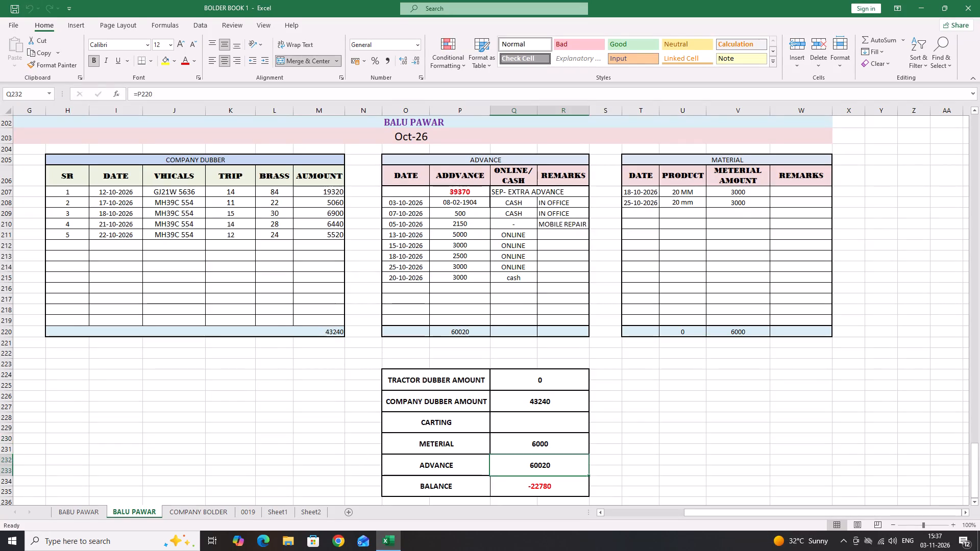
{"action": "scroll", "coordinate": [679, 422], "scroll_direction": "up", "scroll_amount": 18}
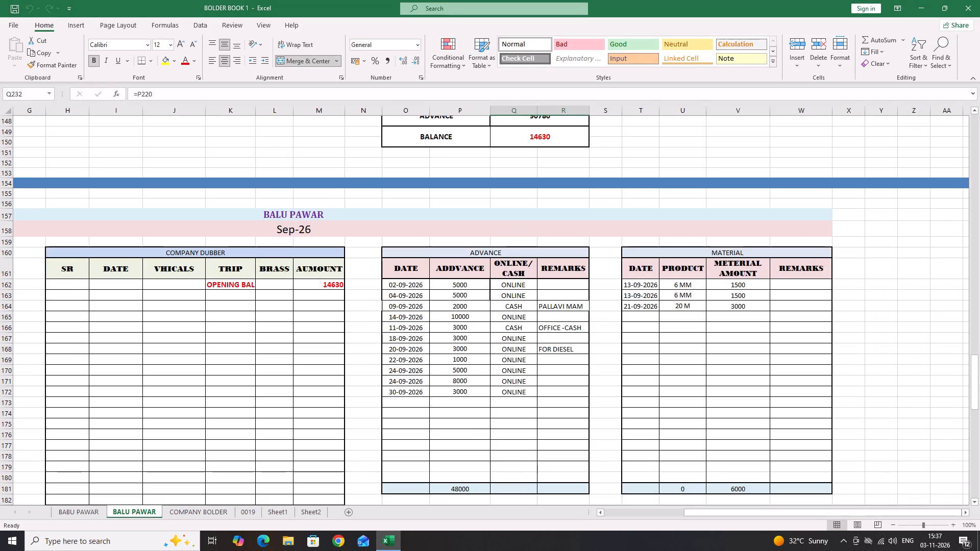
{"action": "scroll", "coordinate": [679, 422], "scroll_direction": "down", "scroll_amount": 12}
{"action": "scroll", "coordinate": [679, 424], "scroll_direction": "up", "scroll_amount": 3}
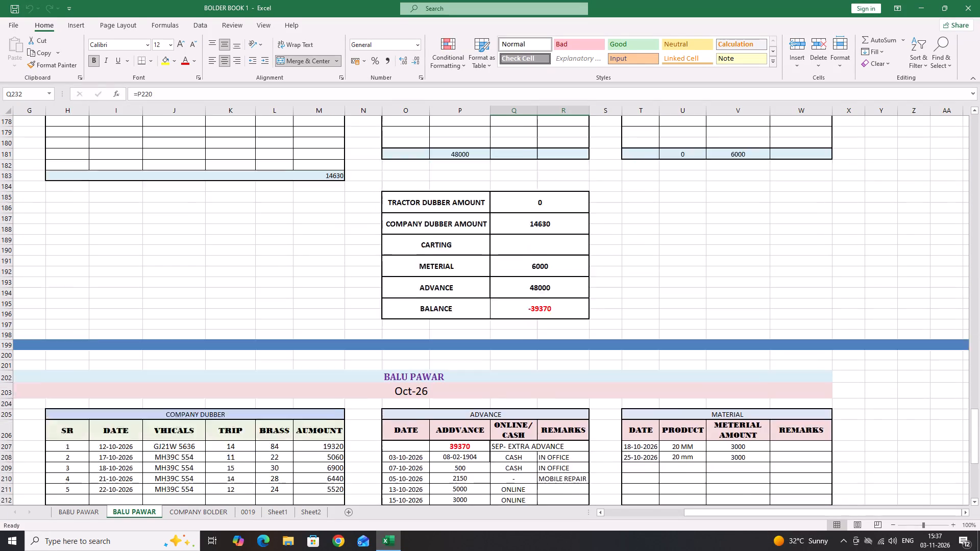
{"action": "scroll", "coordinate": [679, 424], "scroll_direction": "down", "scroll_amount": 5}
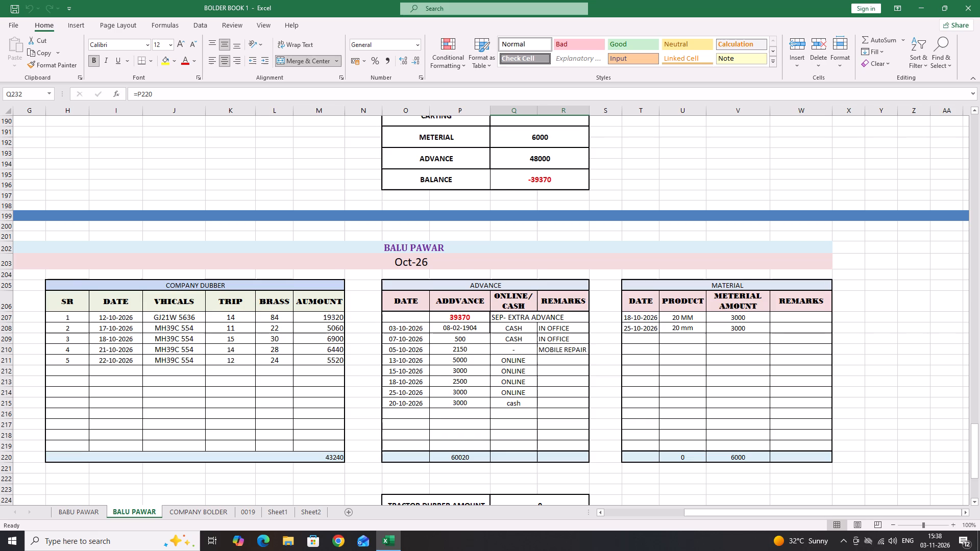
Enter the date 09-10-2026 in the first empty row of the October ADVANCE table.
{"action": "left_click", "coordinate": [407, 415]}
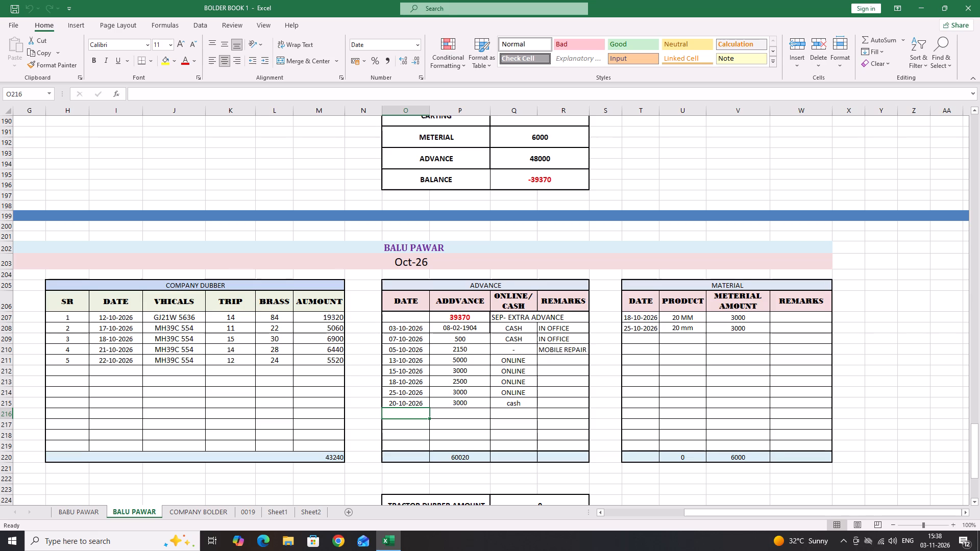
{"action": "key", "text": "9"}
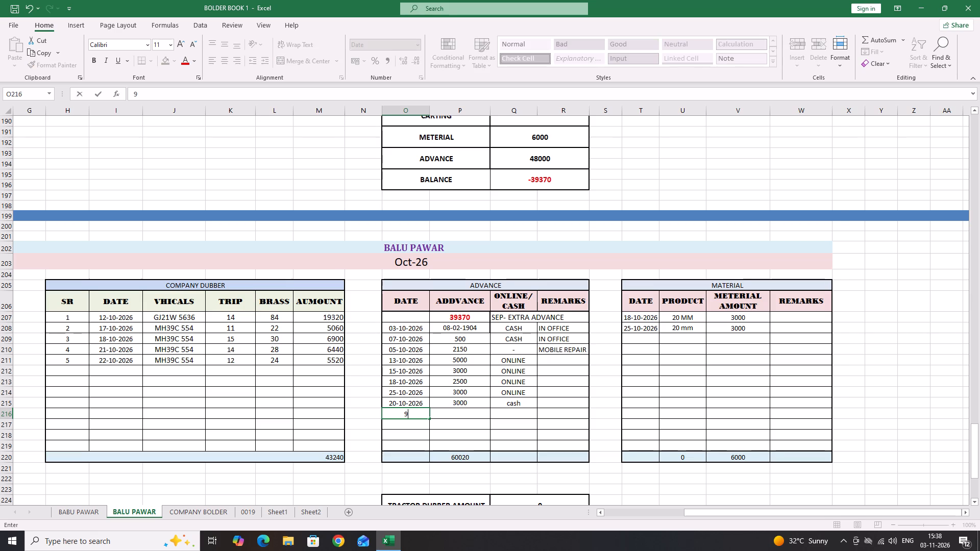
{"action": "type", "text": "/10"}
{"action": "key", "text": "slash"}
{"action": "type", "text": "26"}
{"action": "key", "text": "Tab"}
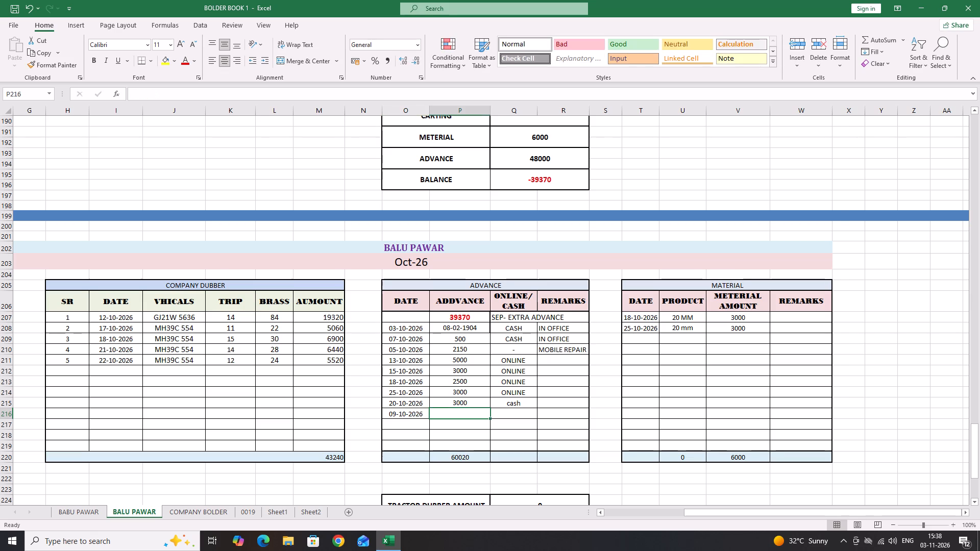
Set the date in row 216 of the October ADVANCE table to 29-10-2026 and record a 3000 advance paid as CASH.
{"action": "key", "text": "shift+Tab"}
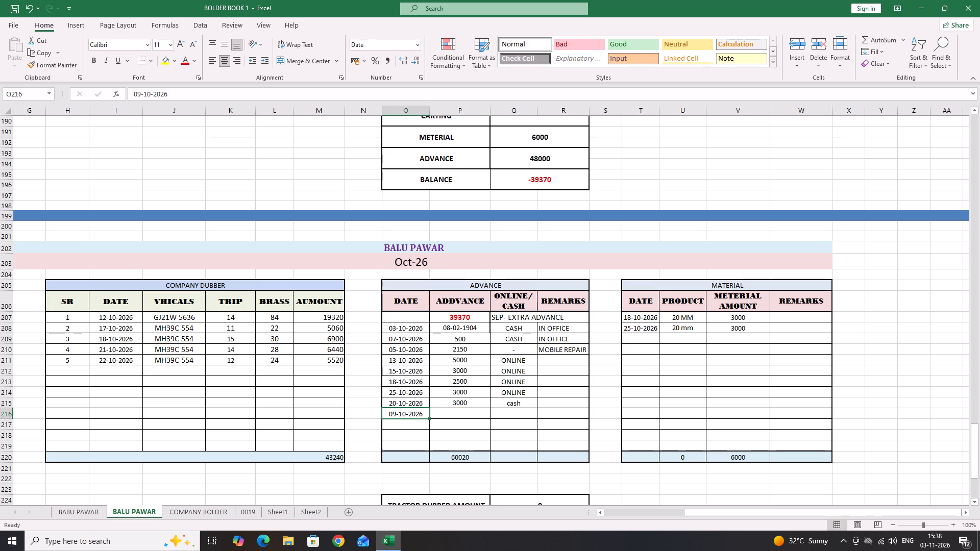
{"action": "key", "text": "2"}
{"action": "key", "text": "9"}
{"action": "type", "text": "/10"}
{"action": "type", "text": "/26"}
{"action": "key", "text": "Tab"}
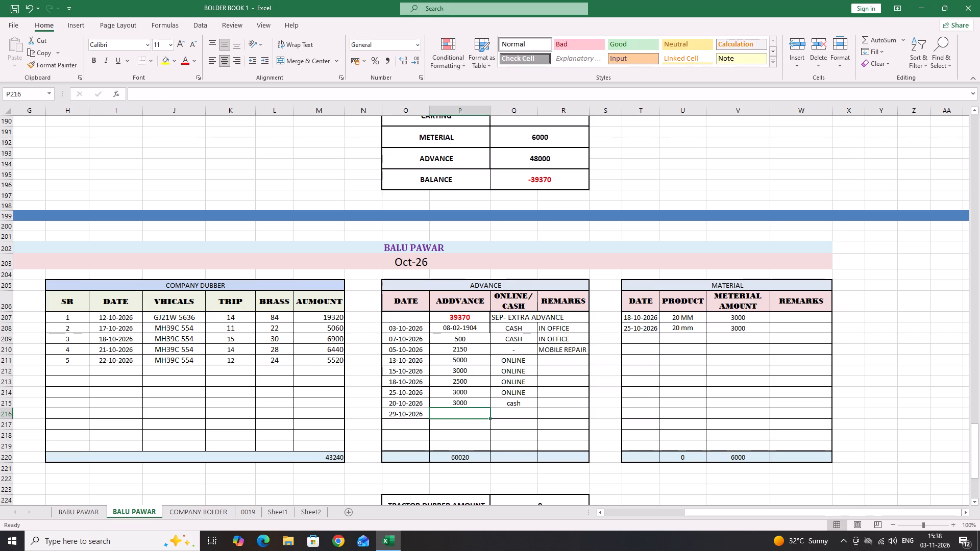
{"action": "type", "text": "3000"}
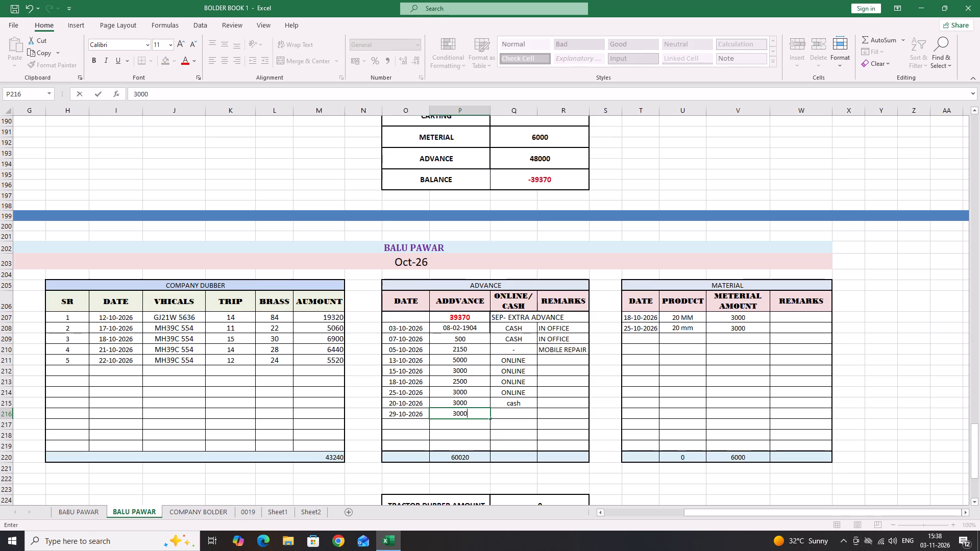
{"action": "key", "text": "Tab"}
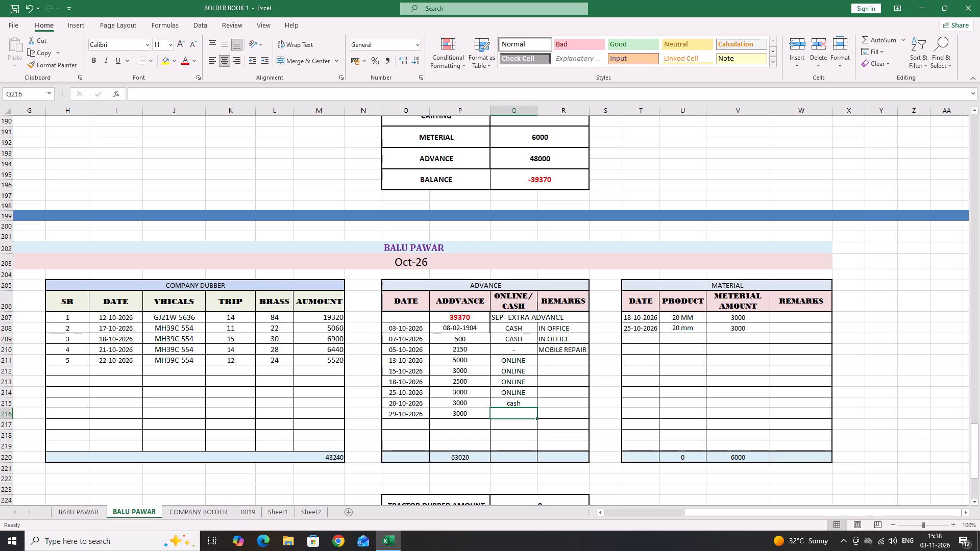
{"action": "type", "text": "ca"}
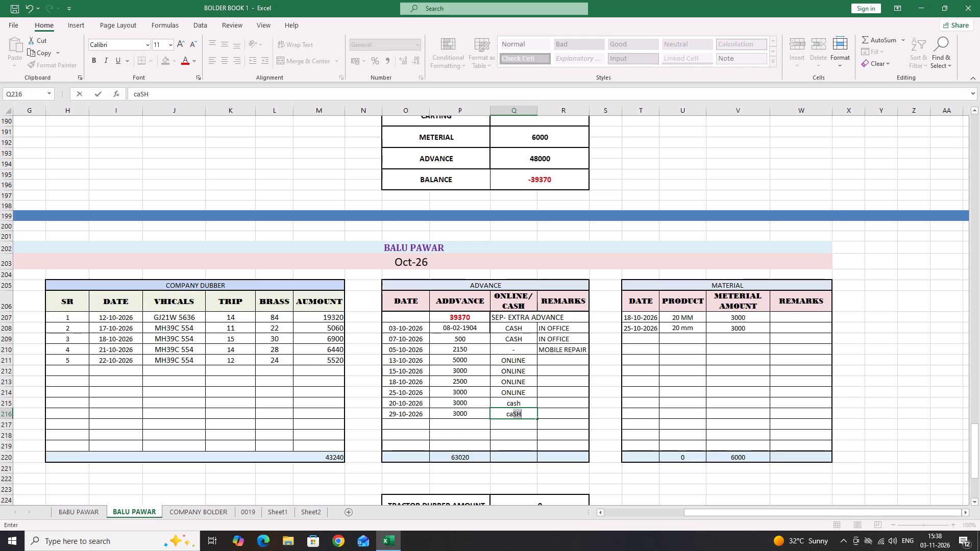
{"action": "key", "text": "Tab"}
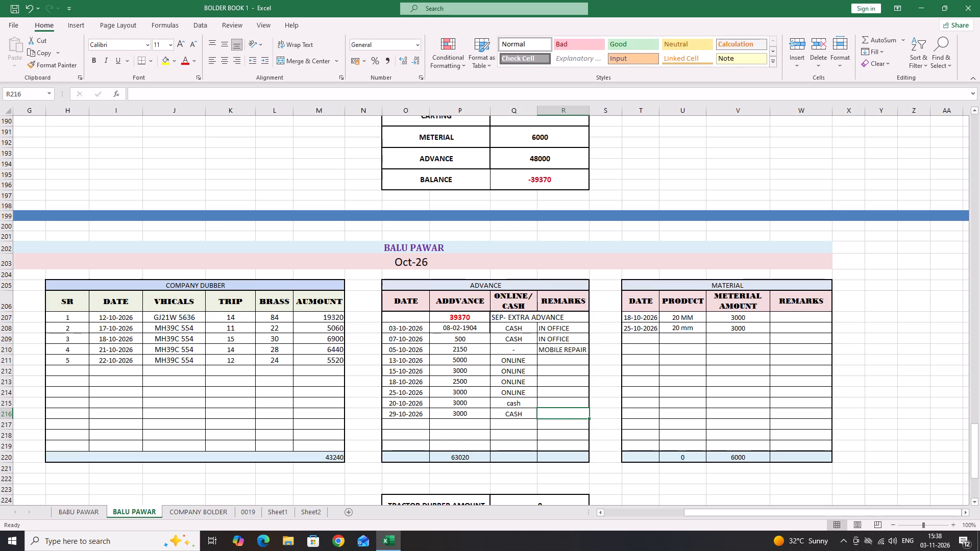
Change the payment mode of the 20-10-2026 advance entry to uppercase CASH.
{"action": "key", "text": "Up"}
{"action": "key", "text": "Left"}
{"action": "key", "text": "c"}
{"action": "key", "text": "Tab"}
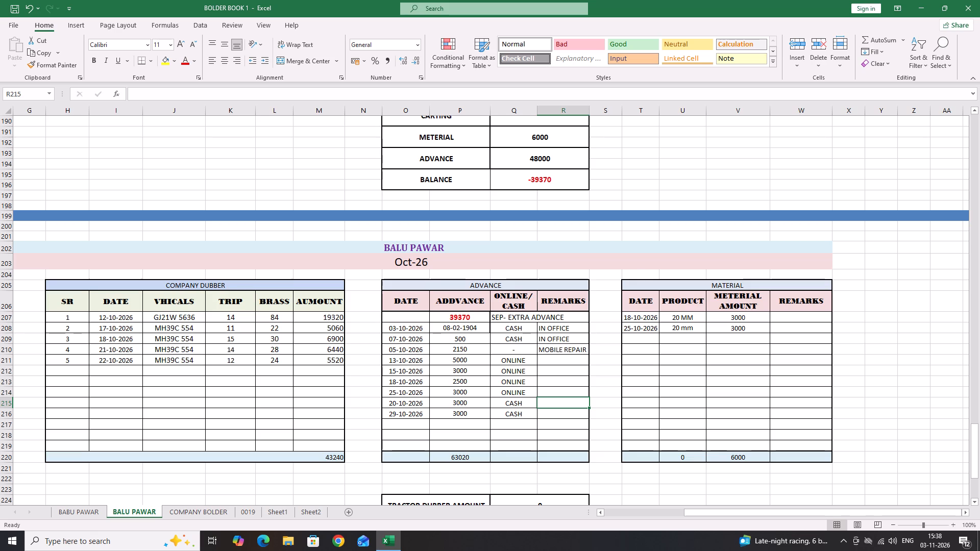
Add a MATERIAL entry in row 209 dated 30-10-2026 for product 20 MM with amount 2500.
{"action": "scroll", "coordinate": [650, 406], "scroll_direction": "down", "scroll_amount": 1}
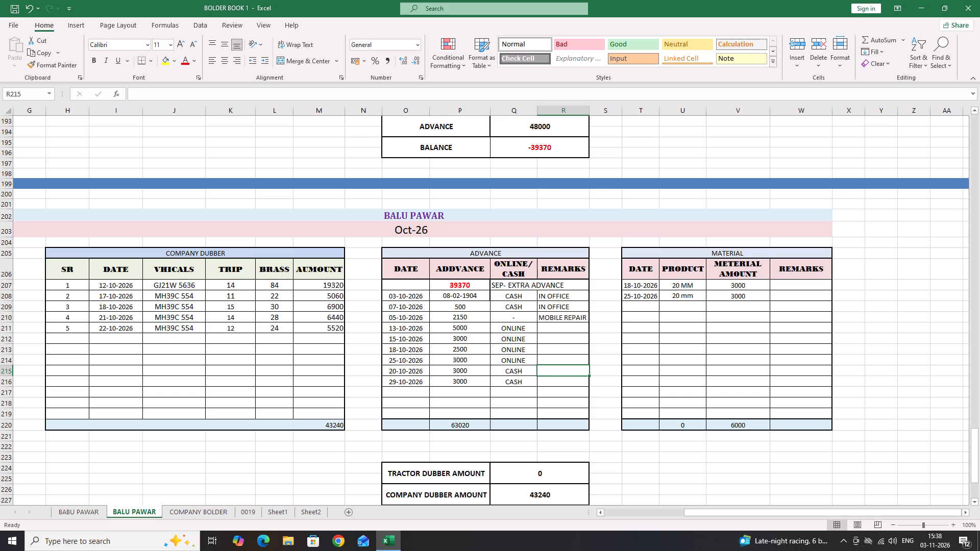
{"action": "left_click", "coordinate": [643, 308]}
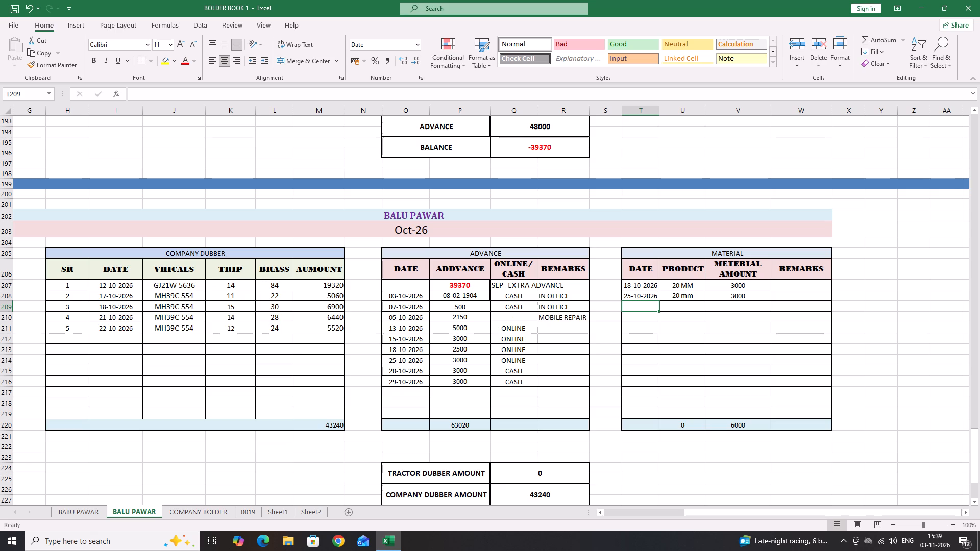
{"action": "type", "text": "30"}
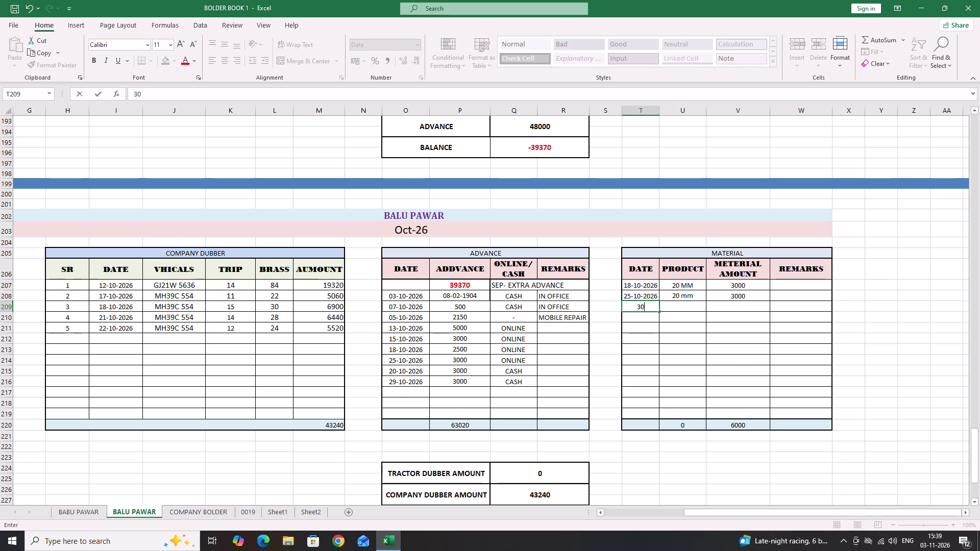
{"action": "type", "text": "/40"}
{"action": "key", "text": "BackSpace"}
{"action": "key", "text": "BackSpace"}
{"action": "type", "text": "10/26"}
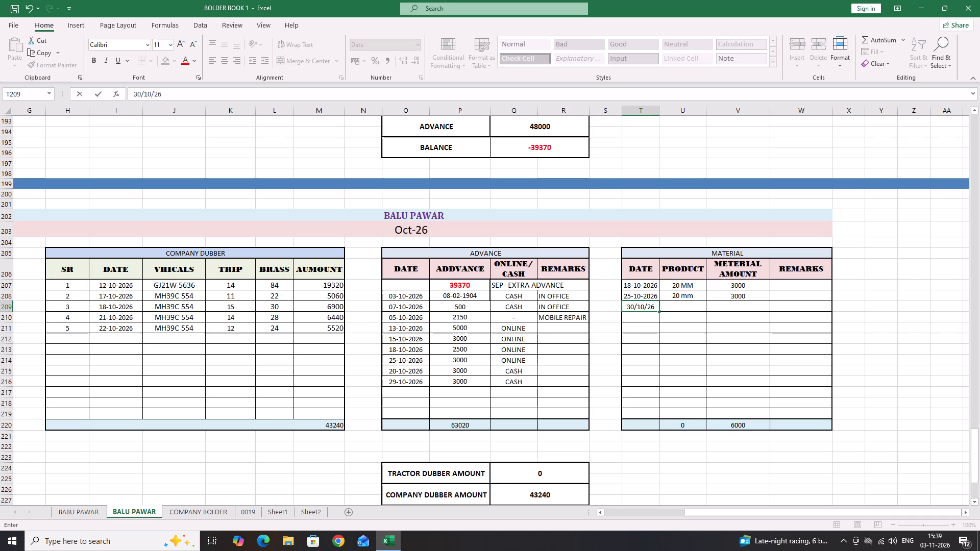
{"action": "key", "text": "Tab"}
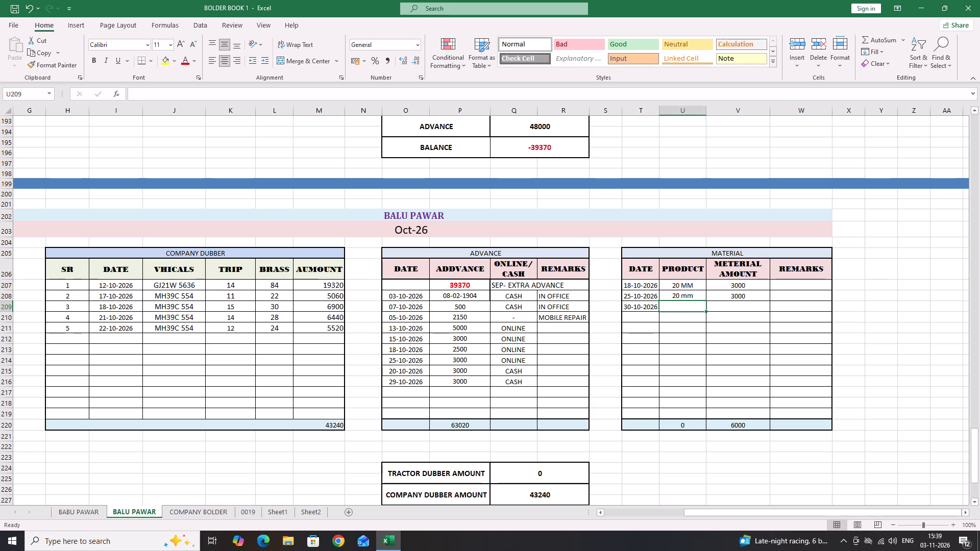
{"action": "type", "text": "20 m"}
{"action": "key", "text": "Tab"}
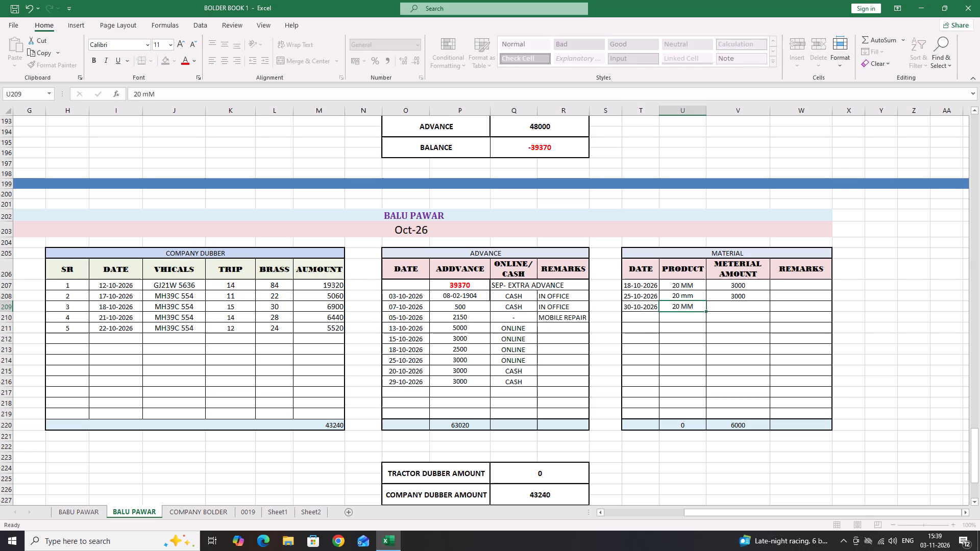
{"action": "key", "text": "5"}
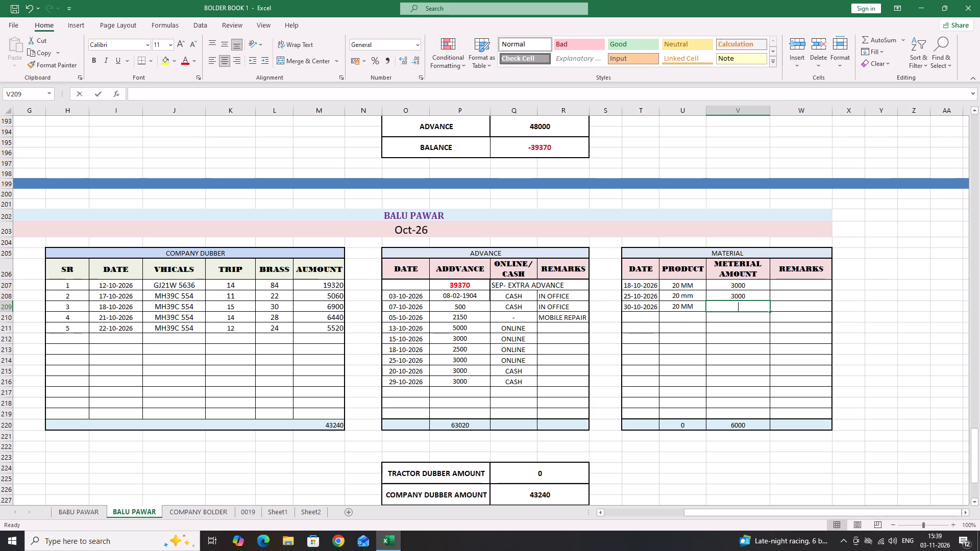
{"action": "key", "text": "BackSpace"}
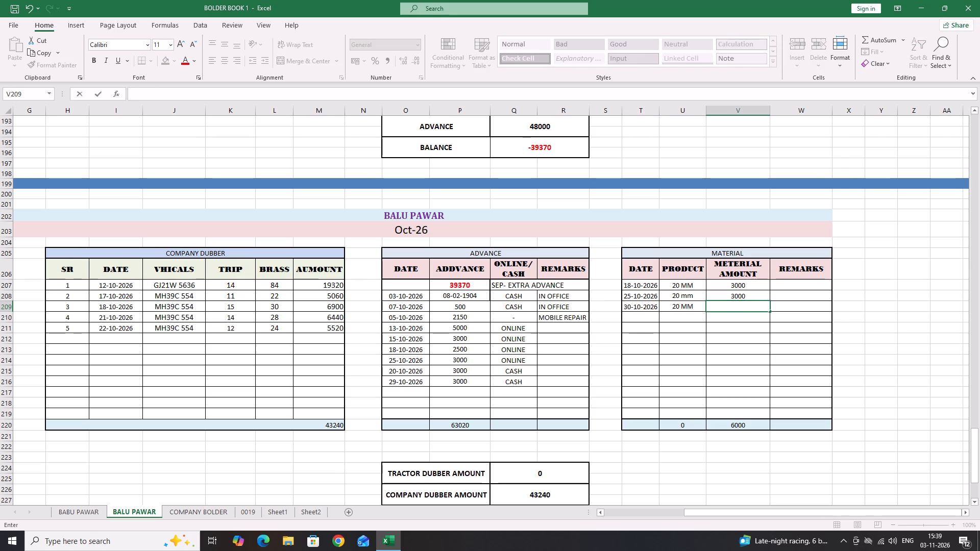
{"action": "type", "text": "2500"}
{"action": "key", "text": "Return"}
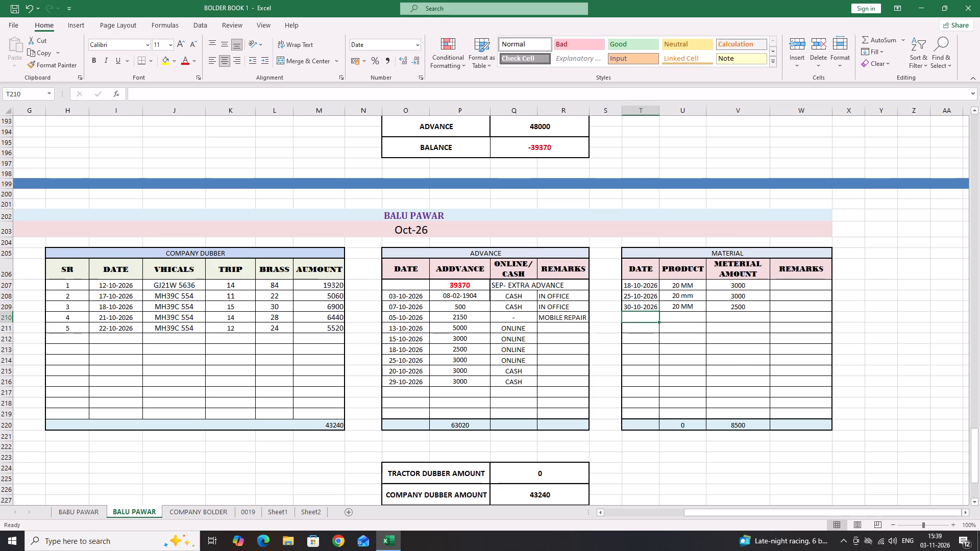
Examine the October table totals and the summary block with the material, advance and balance amounts.
{"action": "scroll", "coordinate": [493, 382], "scroll_direction": "down", "scroll_amount": 3}
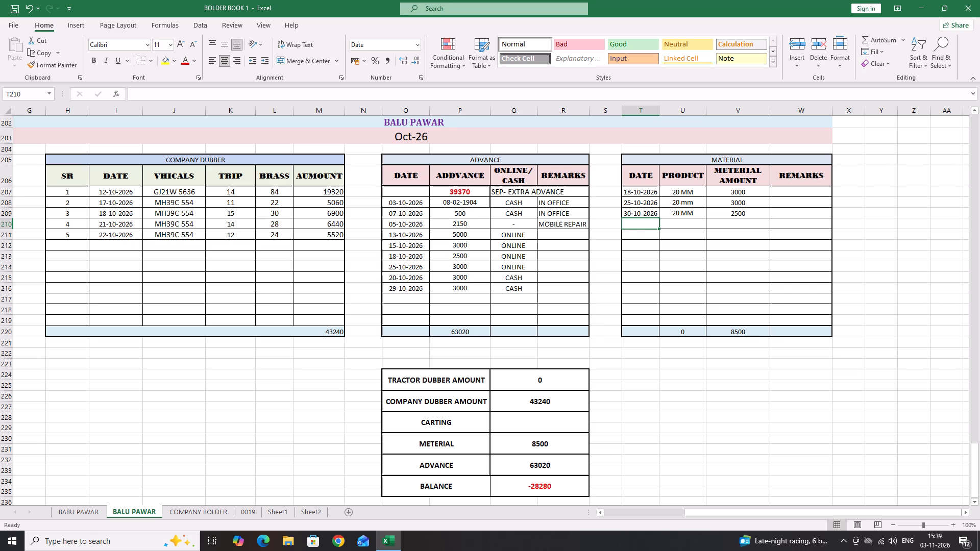
{"action": "scroll", "coordinate": [611, 318], "scroll_direction": "down", "scroll_amount": 1}
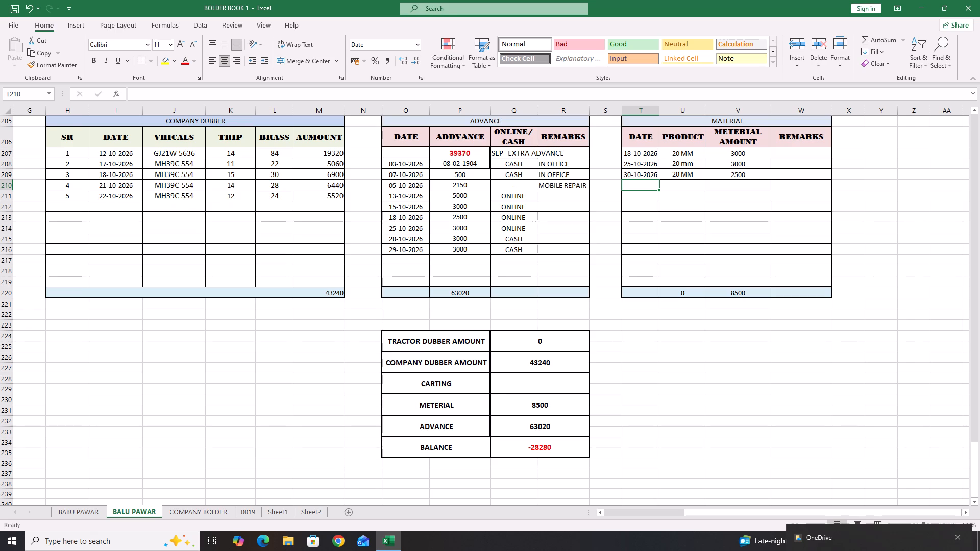
{"action": "scroll", "coordinate": [310, 321], "scroll_direction": "up", "scroll_amount": 1}
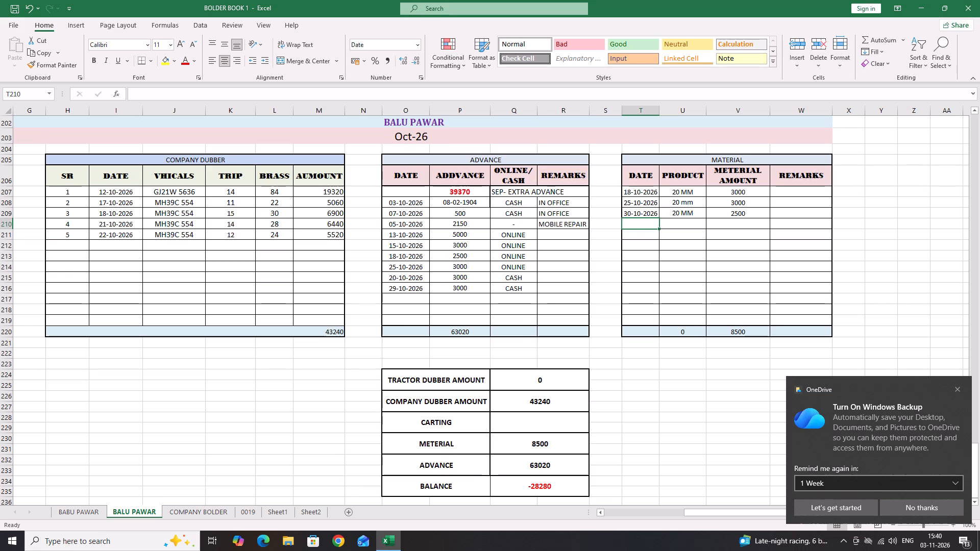
{"action": "scroll", "coordinate": [371, 359], "scroll_direction": "down", "scroll_amount": 1}
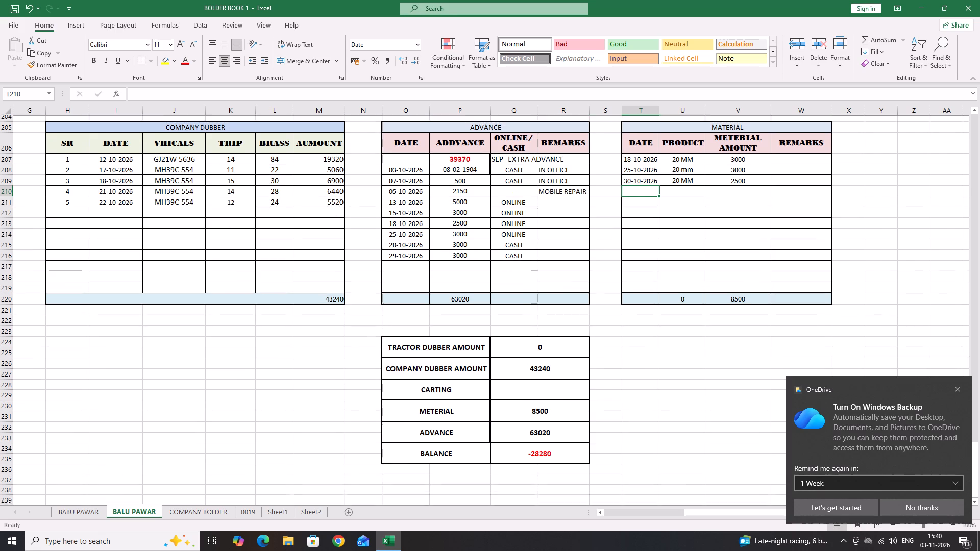
{"action": "scroll", "coordinate": [372, 361], "scroll_direction": "up", "scroll_amount": 1}
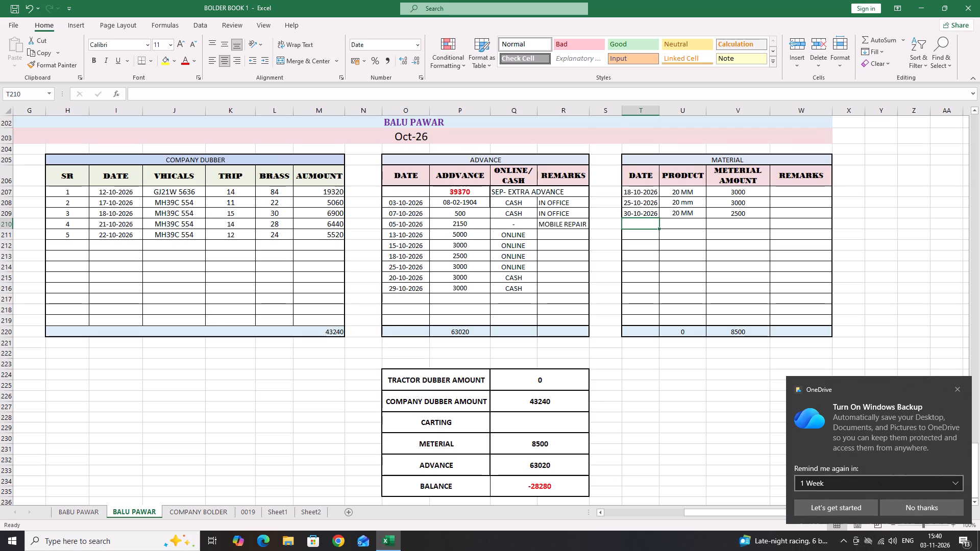
{"action": "scroll", "coordinate": [420, 404], "scroll_direction": "down", "scroll_amount": 1}
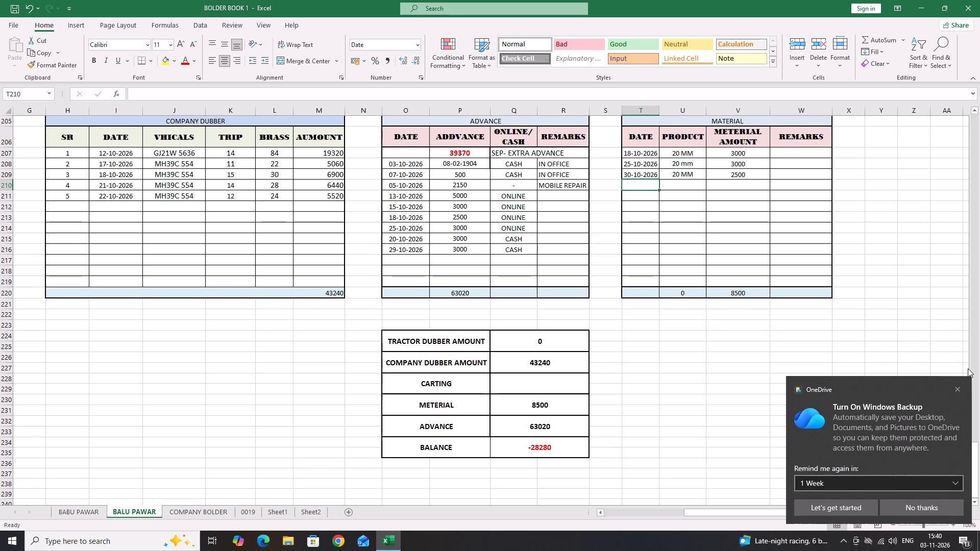
Dismiss the OneDrive backup notification.
{"action": "left_click", "coordinate": [956, 387]}
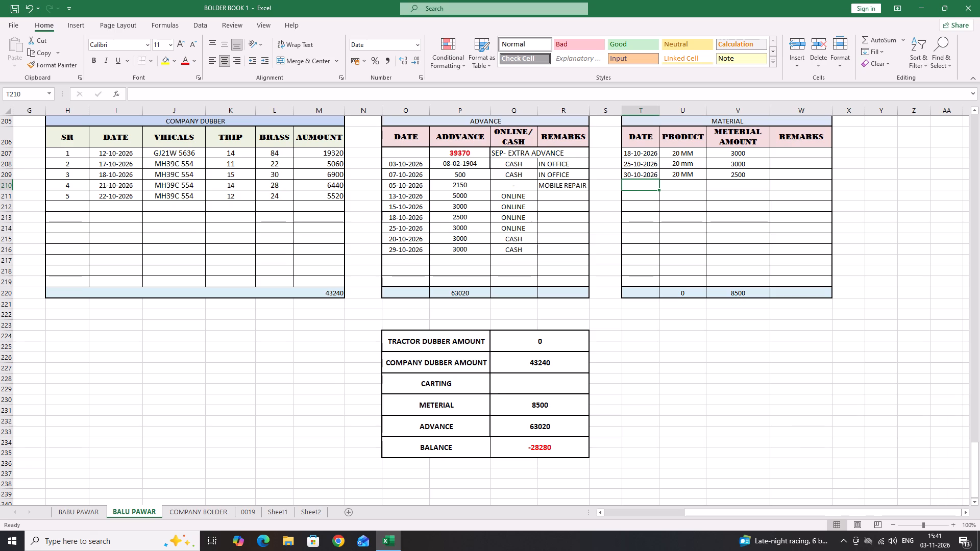
Recheck the October 2026 entries against the summary block and its balance.
{"action": "scroll", "coordinate": [470, 381], "scroll_direction": "up", "scroll_amount": 3}
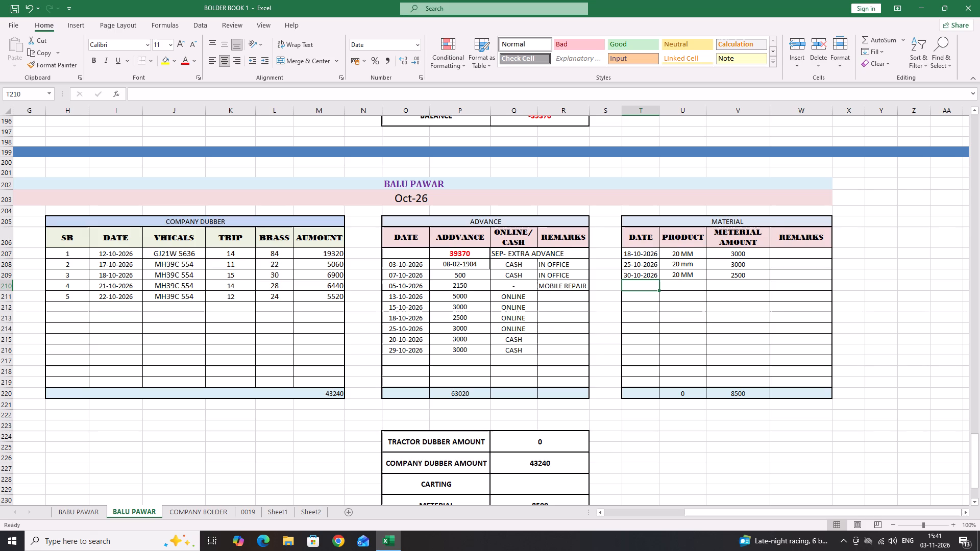
{"action": "scroll", "coordinate": [365, 317], "scroll_direction": "down", "scroll_amount": 1}
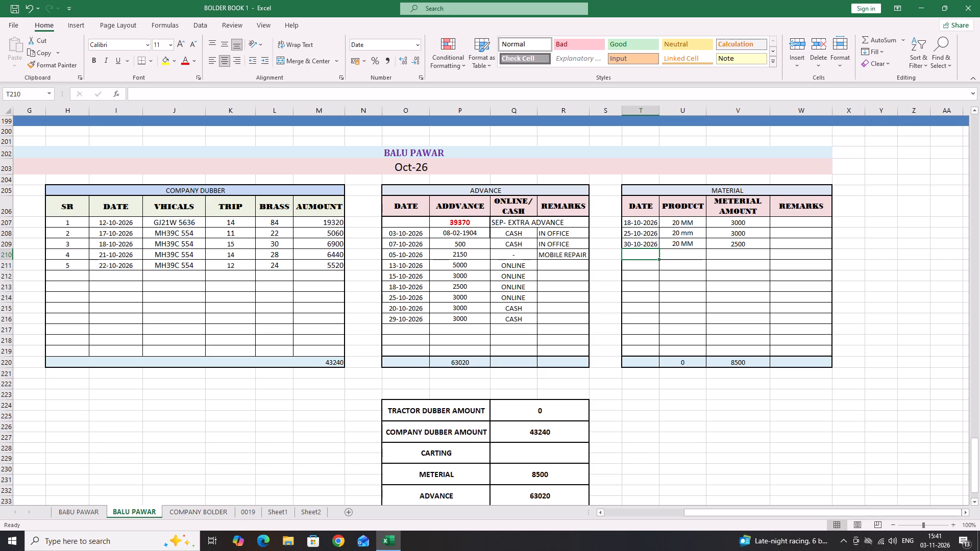
{"action": "scroll", "coordinate": [627, 302], "scroll_direction": "down", "scroll_amount": 2}
{"action": "scroll", "coordinate": [627, 302], "scroll_direction": "up", "scroll_amount": 2}
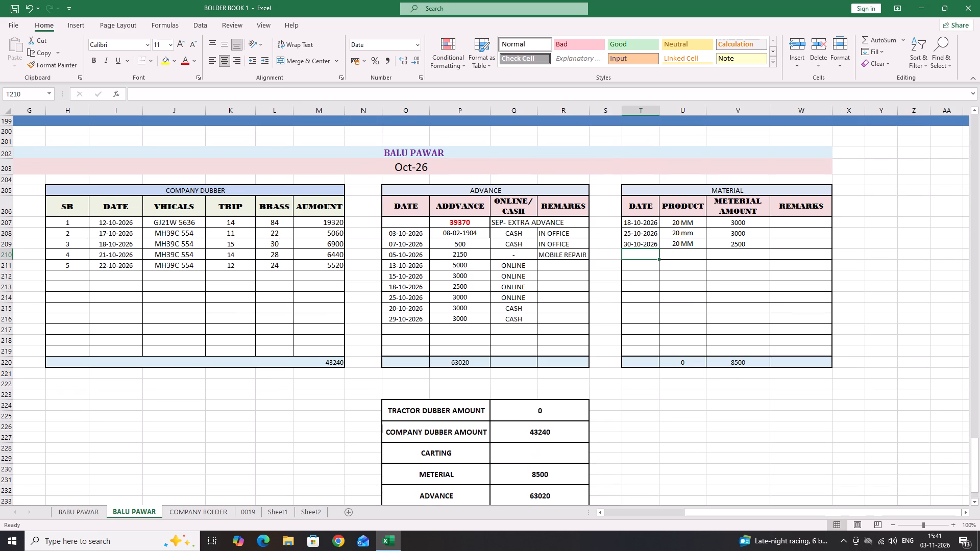
{"action": "scroll", "coordinate": [626, 307], "scroll_direction": "down", "scroll_amount": 1}
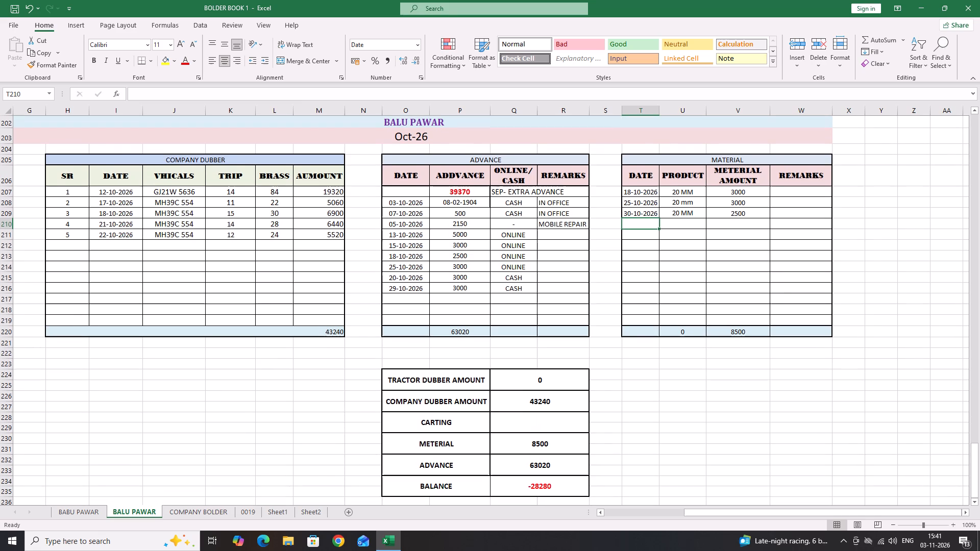
Fill row 238 below the October summary block with standard blue as a divider.
{"action": "scroll", "coordinate": [626, 307], "scroll_direction": "down", "scroll_amount": 1}
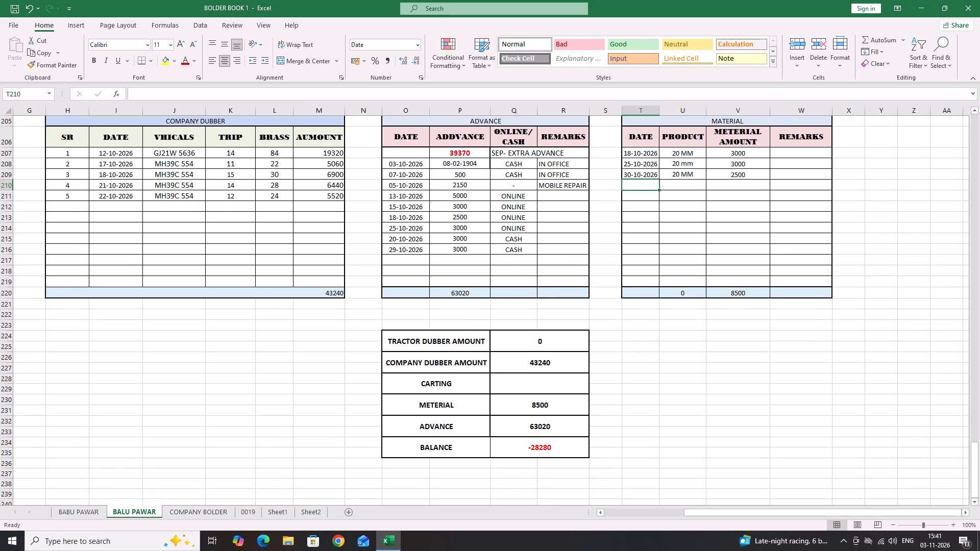
{"action": "scroll", "coordinate": [626, 307], "scroll_direction": "down", "scroll_amount": 2}
{"action": "scroll", "coordinate": [481, 360], "scroll_direction": "up", "scroll_amount": 2}
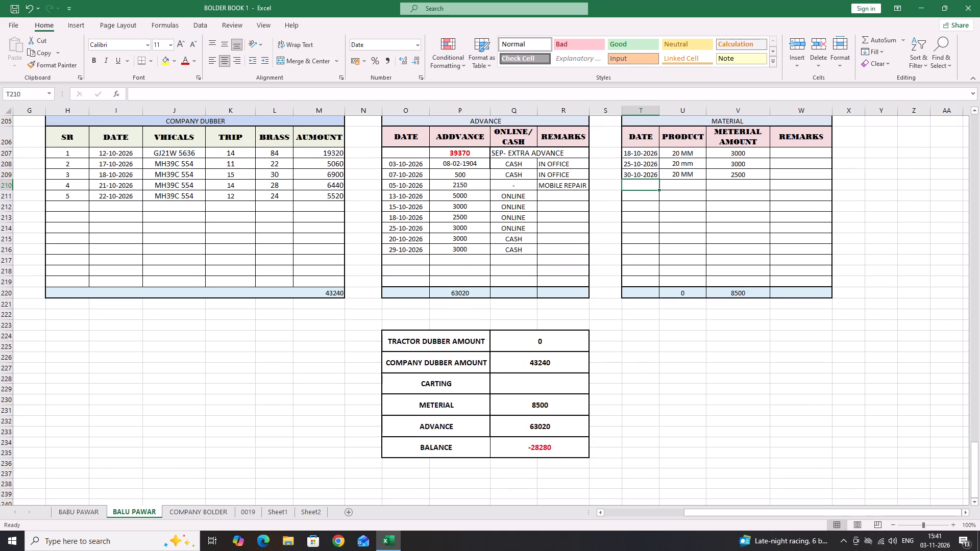
{"action": "scroll", "coordinate": [481, 360], "scroll_direction": "up", "scroll_amount": 2}
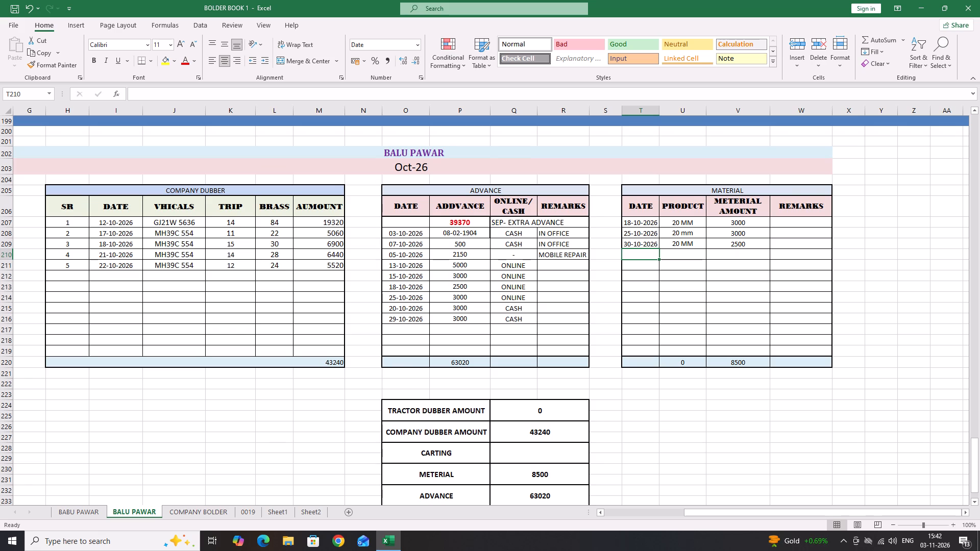
{"action": "scroll", "coordinate": [242, 278], "scroll_direction": "down", "scroll_amount": 4}
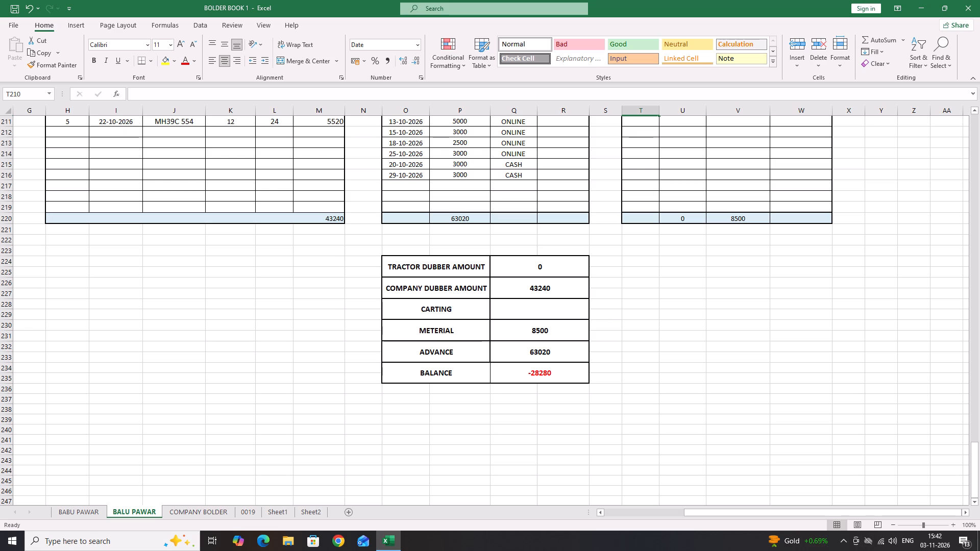
{"action": "left_click", "coordinate": [6, 417]}
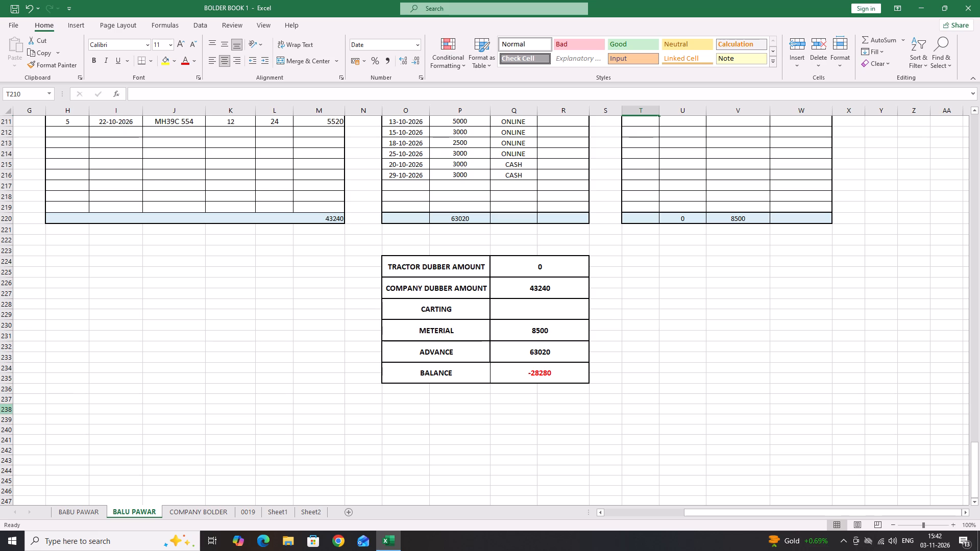
{"action": "left_click", "coordinate": [6, 410]}
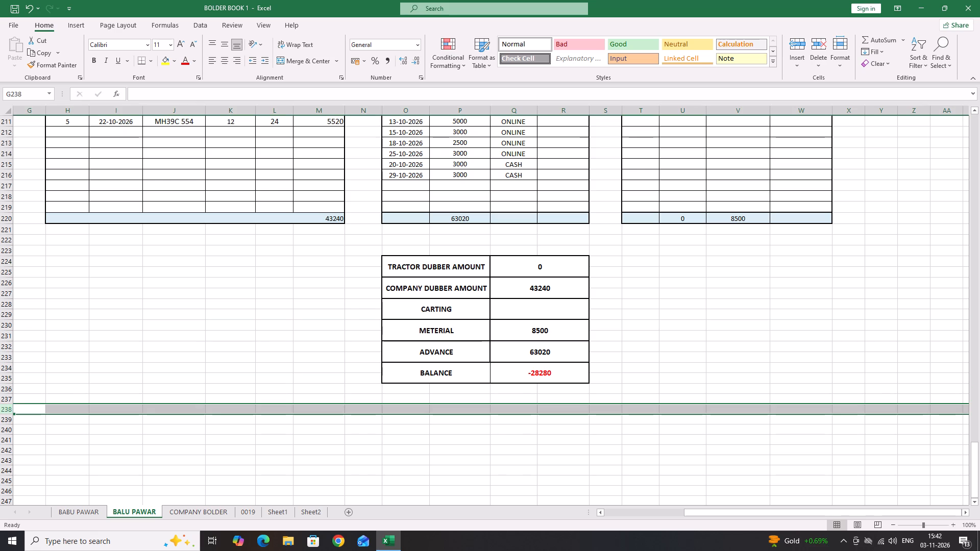
{"action": "scroll", "coordinate": [204, 242], "scroll_direction": "up", "scroll_amount": 5}
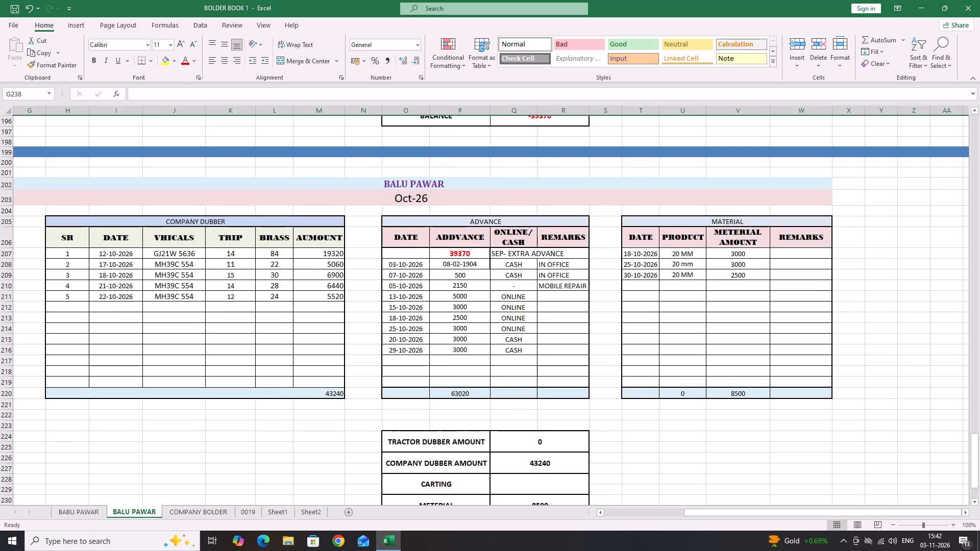
{"action": "left_click", "coordinate": [176, 60]}
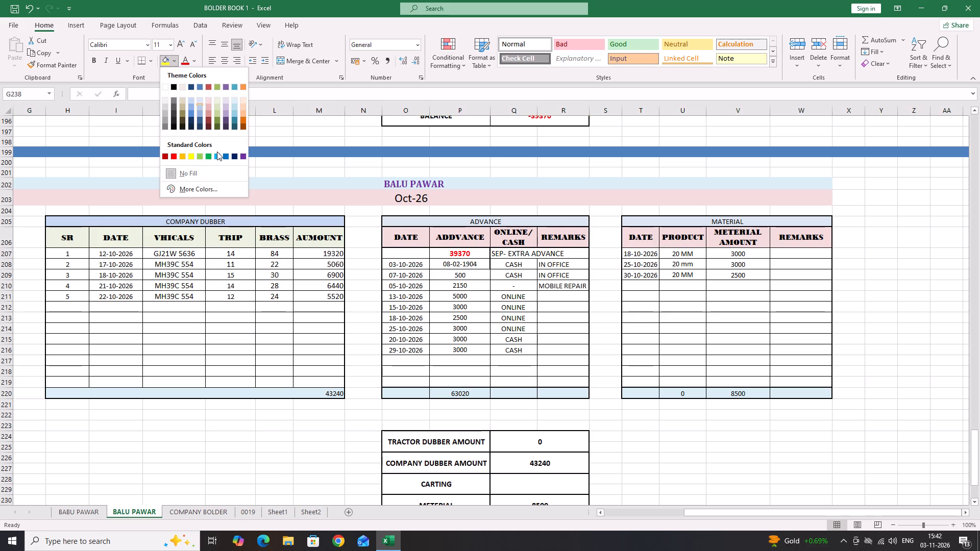
{"action": "left_click", "coordinate": [223, 156]}
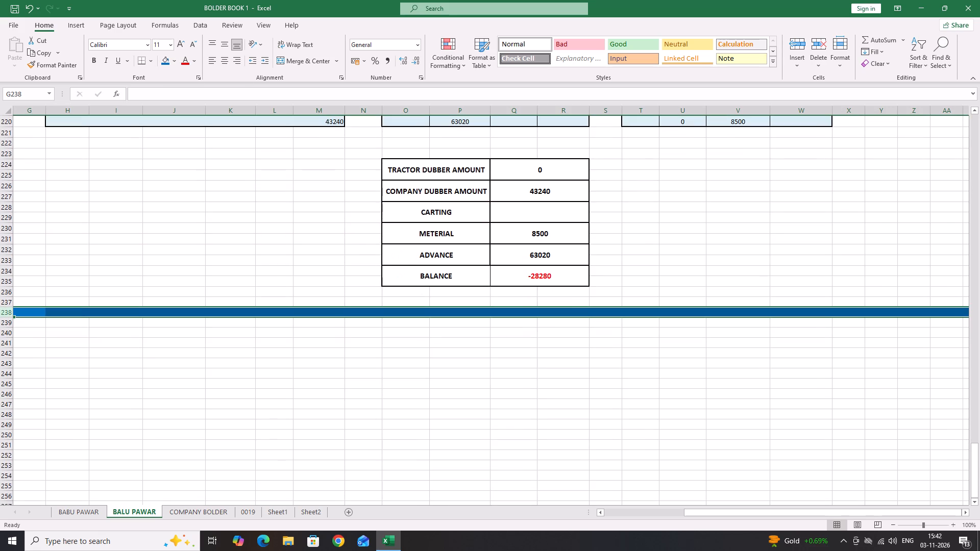
{"action": "left_click", "coordinate": [241, 412]}
Copy the October account block from row 202 to row 235, columns H to W, and paste it at H240 below the divider.
{"action": "scroll", "coordinate": [240, 412], "scroll_direction": "up", "scroll_amount": 7}
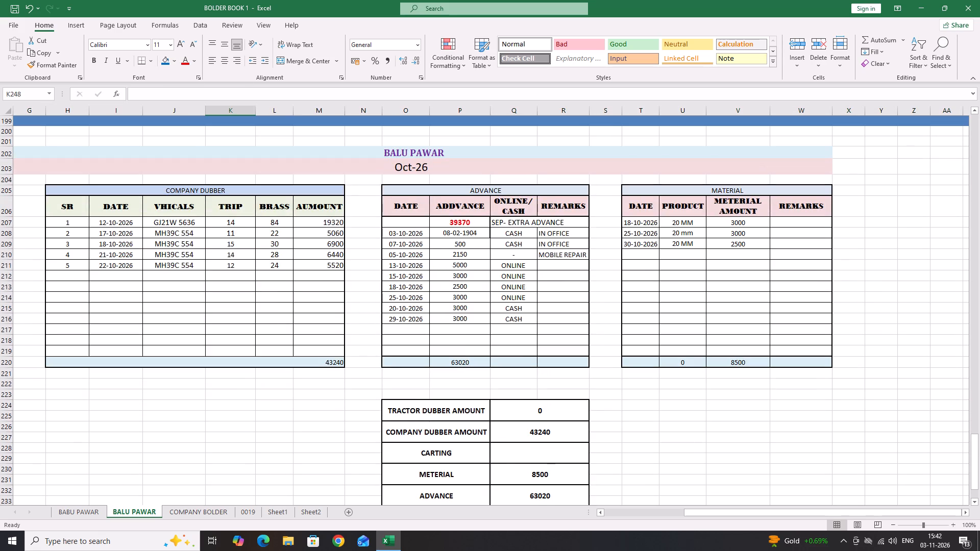
{"action": "left_click_drag", "start_coordinate": [97, 155], "coordinate": [125, 359]}
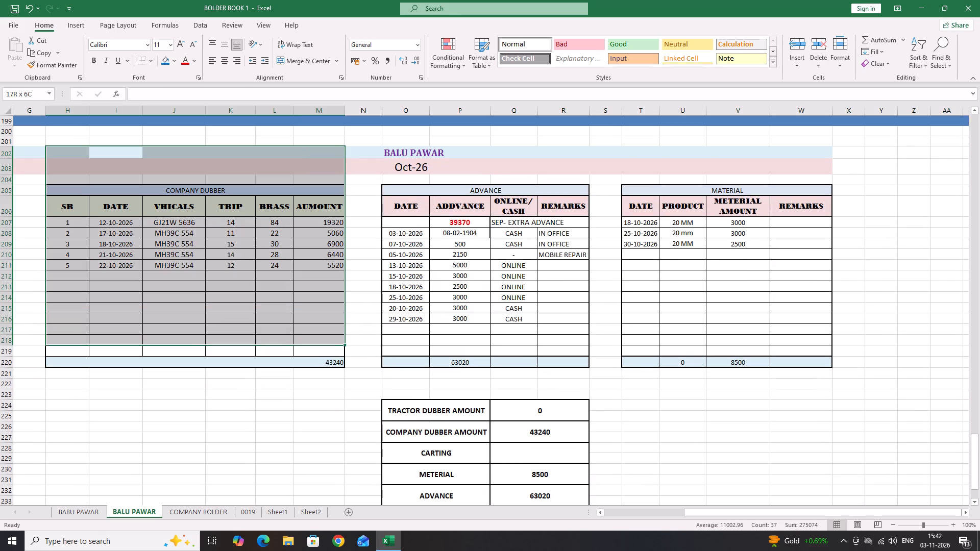
{"action": "left_click_drag", "start_coordinate": [125, 359], "coordinate": [747, 510]}
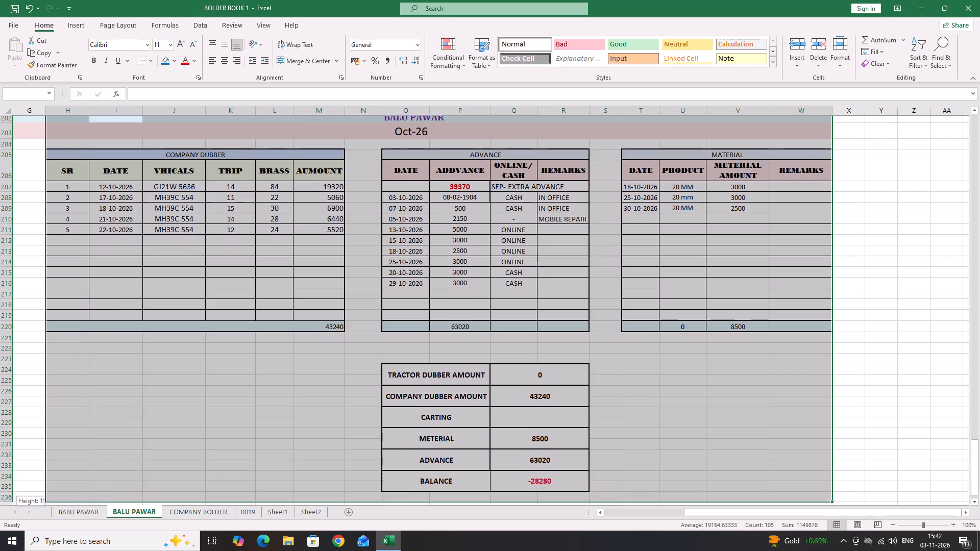
{"action": "left_click_drag", "start_coordinate": [747, 510], "coordinate": [753, 456]}
{"action": "right_click", "coordinate": [723, 427]}
{"action": "left_click", "coordinate": [743, 160]}
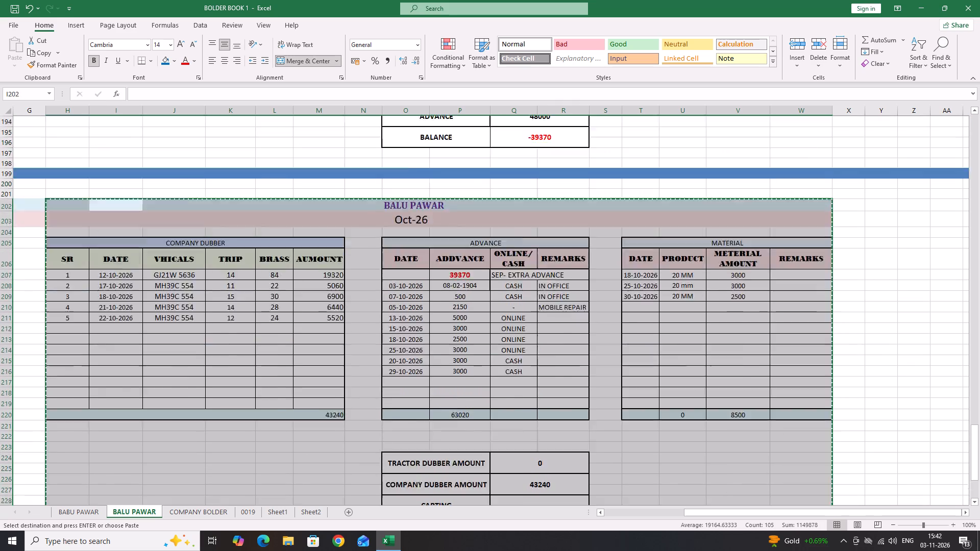
{"action": "scroll", "coordinate": [717, 344], "scroll_direction": "down", "scroll_amount": 14}
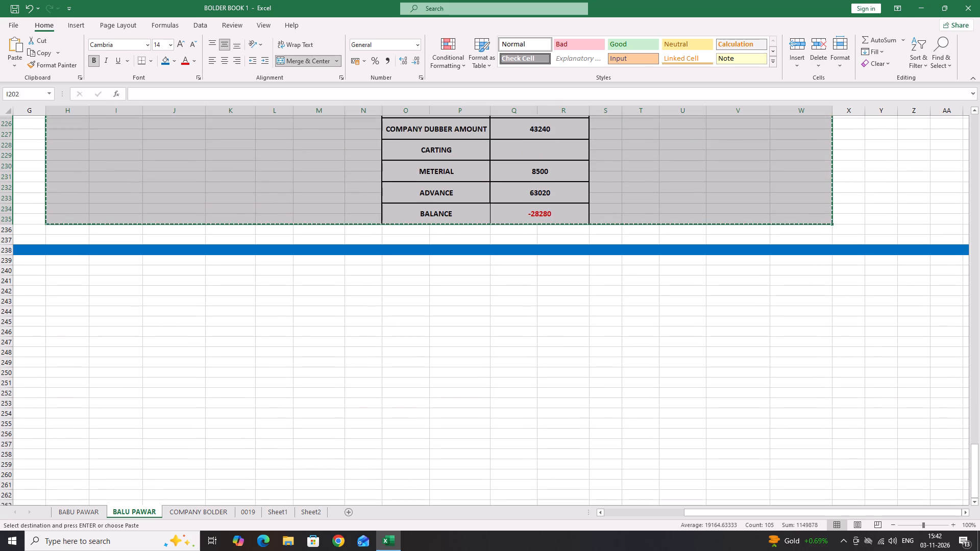
{"action": "left_click", "coordinate": [75, 269]}
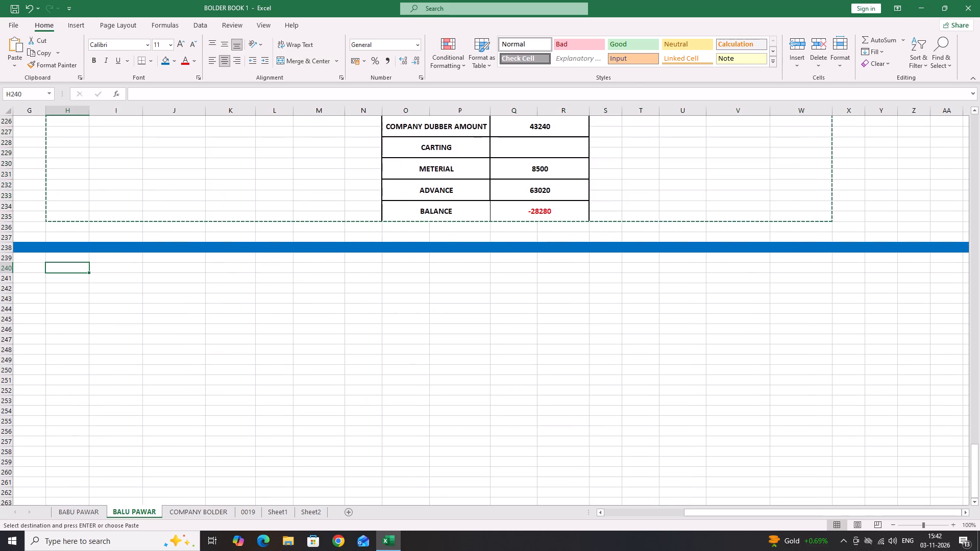
{"action": "scroll", "coordinate": [146, 306], "scroll_direction": "up", "scroll_amount": 13}
{"action": "scroll", "coordinate": [165, 325], "scroll_direction": "down", "scroll_amount": 4}
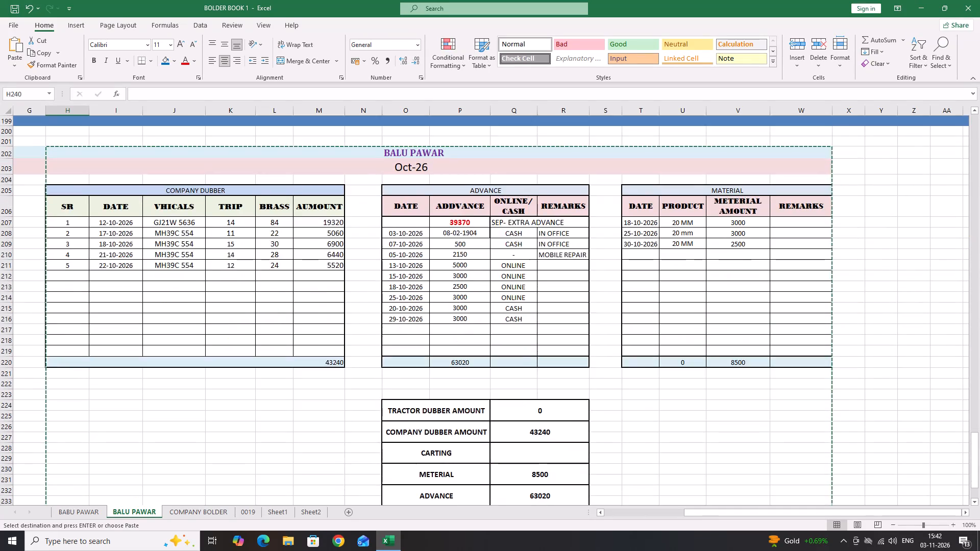
{"action": "scroll", "coordinate": [165, 325], "scroll_direction": "down", "scroll_amount": 7}
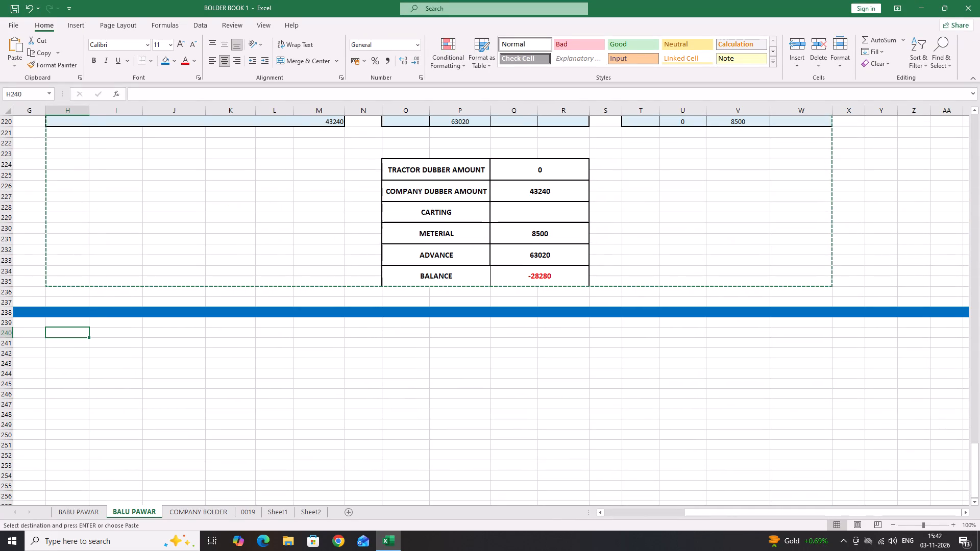
{"action": "key", "text": "ctrl+v"}
{"action": "left_click", "coordinate": [254, 369]}
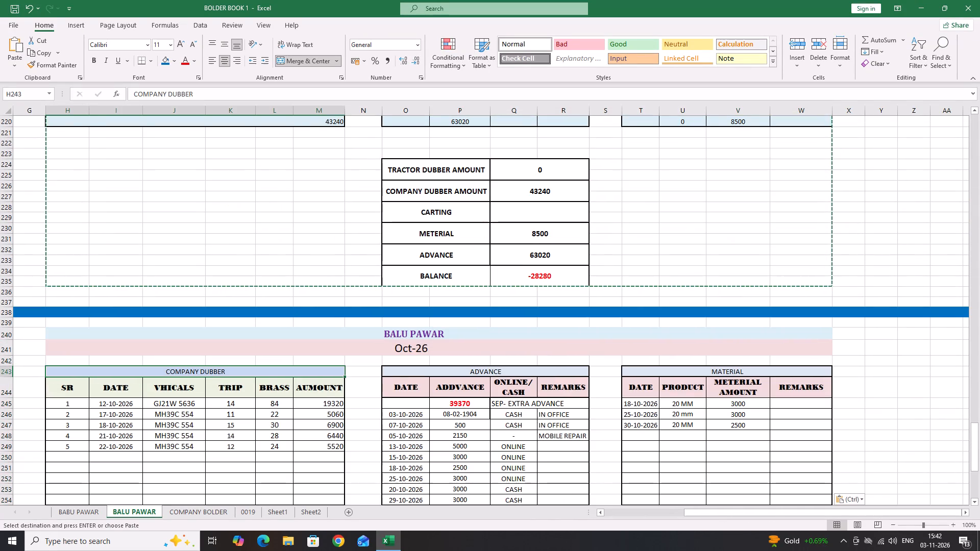
Clear all COMPANY DUBBER, ADVANCE and MATERIAL entries in the pasted block, including the SEP- EXTRA ADVANCE line, keeping headers and totals.
{"action": "scroll", "coordinate": [422, 345], "scroll_direction": "down", "scroll_amount": 1}
{"action": "left_click_drag", "start_coordinate": [71, 372], "coordinate": [104, 374]}
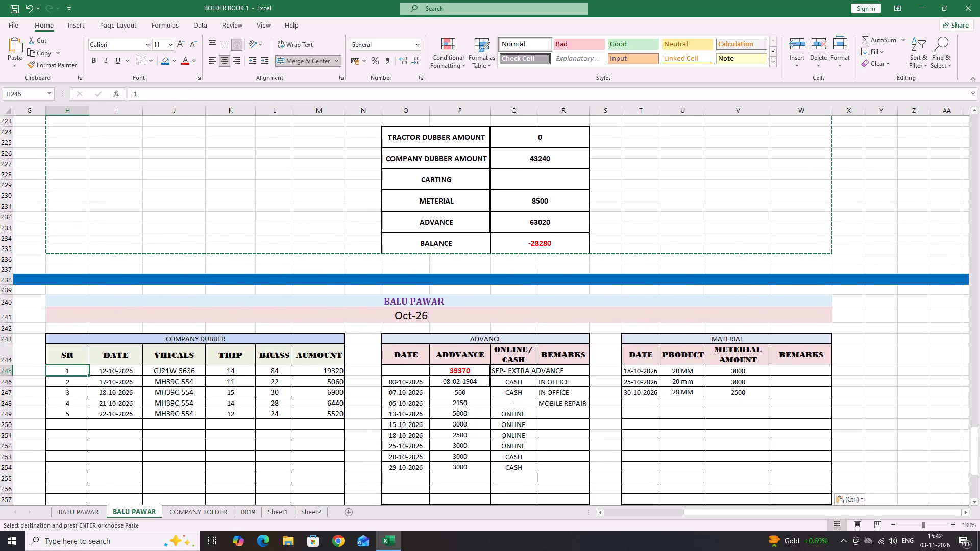
{"action": "left_click_drag", "start_coordinate": [104, 374], "coordinate": [308, 420]}
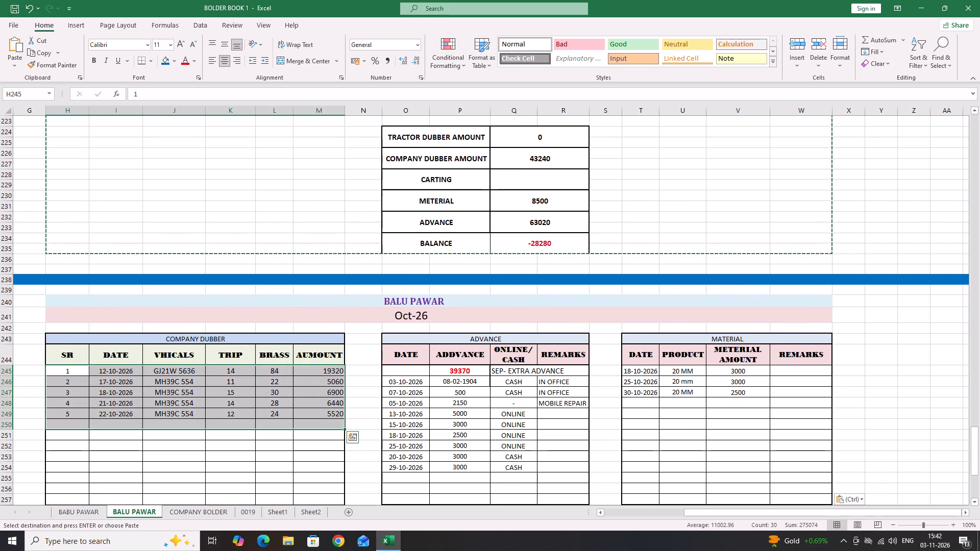
{"action": "key", "text": "Delete"}
{"action": "left_click_drag", "start_coordinate": [417, 377], "coordinate": [543, 451]}
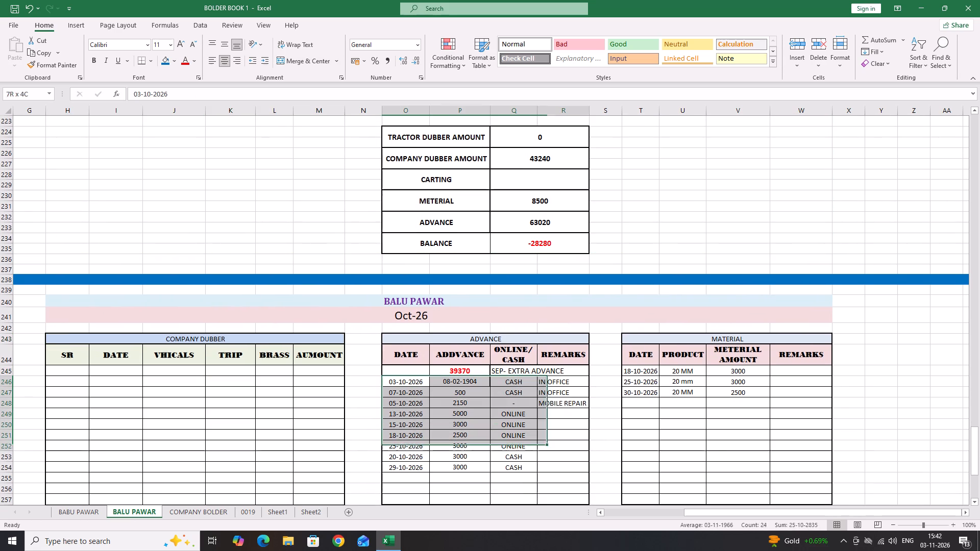
{"action": "left_click_drag", "start_coordinate": [543, 451], "coordinate": [554, 479]}
{"action": "key", "text": "Delete"}
{"action": "left_click_drag", "start_coordinate": [647, 369], "coordinate": [765, 415]}
{"action": "key", "text": "Delete"}
{"action": "left_click_drag", "start_coordinate": [458, 372], "coordinate": [534, 375]}
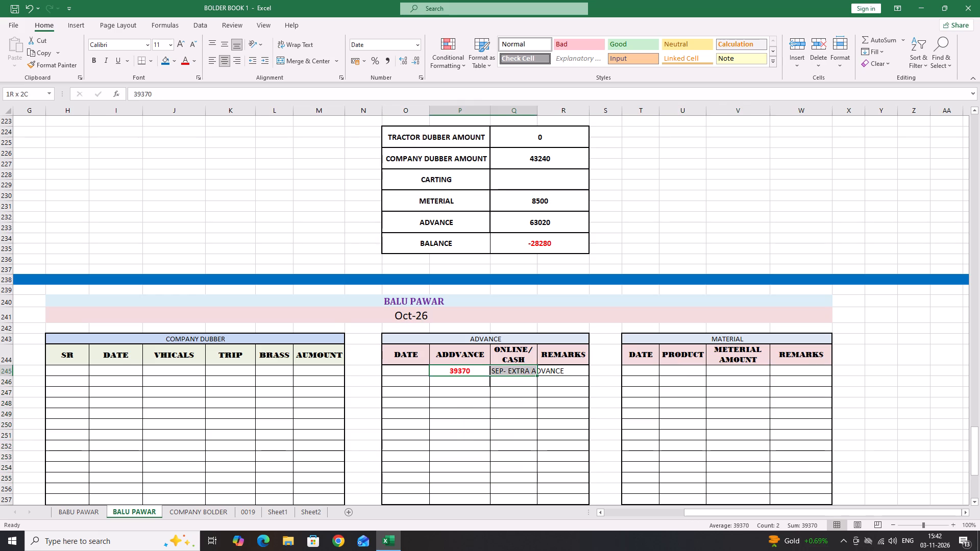
{"action": "left_click_drag", "start_coordinate": [534, 375], "coordinate": [548, 376]}
{"action": "key", "text": "Delete"}
{"action": "scroll", "coordinate": [507, 424], "scroll_direction": "down", "scroll_amount": 1}
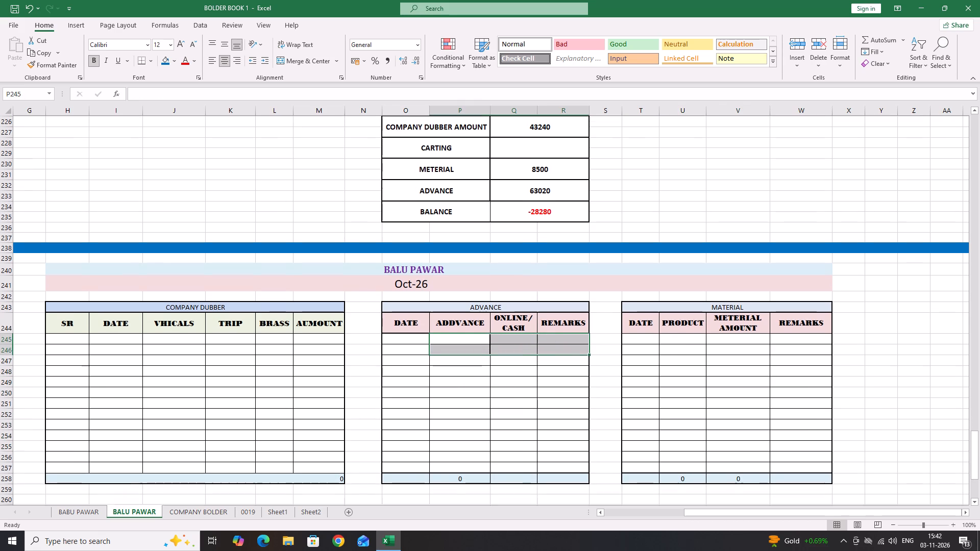
{"action": "left_click", "coordinate": [507, 424]}
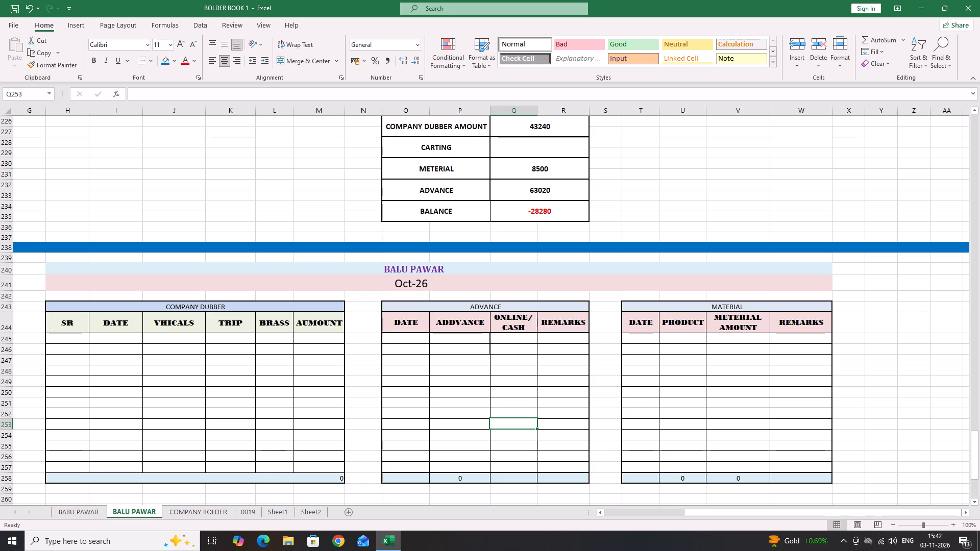
Review the October summary block and its balance above the divider.
{"action": "scroll", "coordinate": [495, 347], "scroll_direction": "up", "scroll_amount": 6}
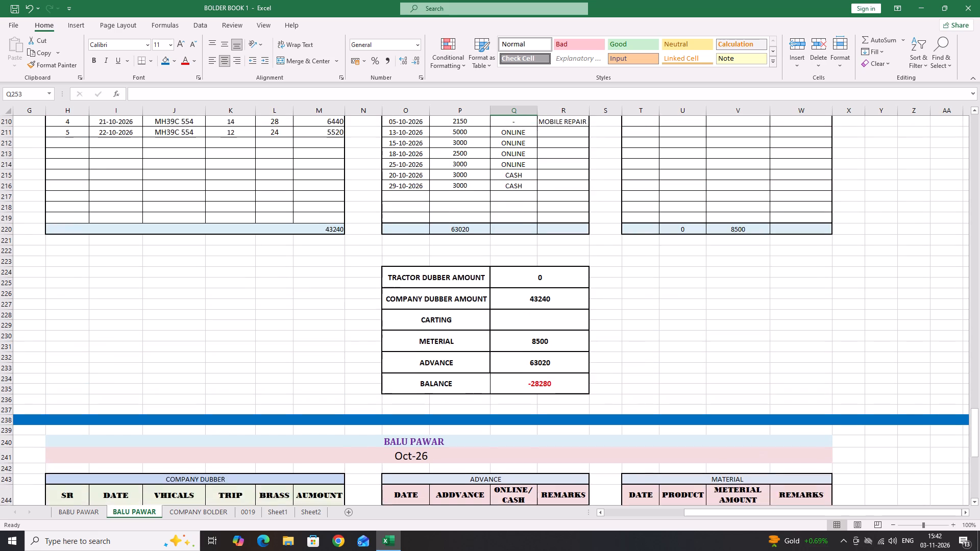
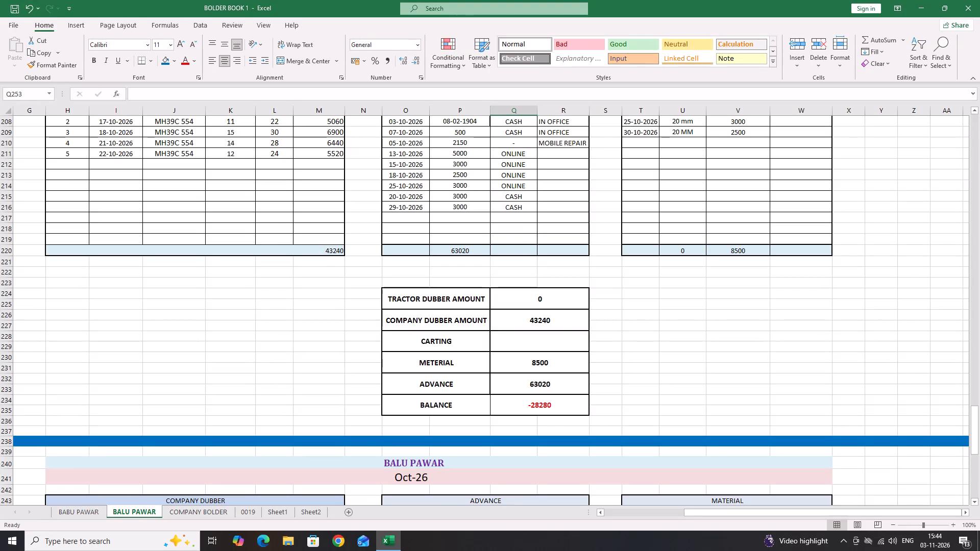
Add a COMPANY DUBBER entry in row 212 of the October block: 30-10-2026, same vehicle as the row above, 15 trips.
{"action": "left_click", "coordinate": [232, 160]}
{"action": "type", "text": "15"}
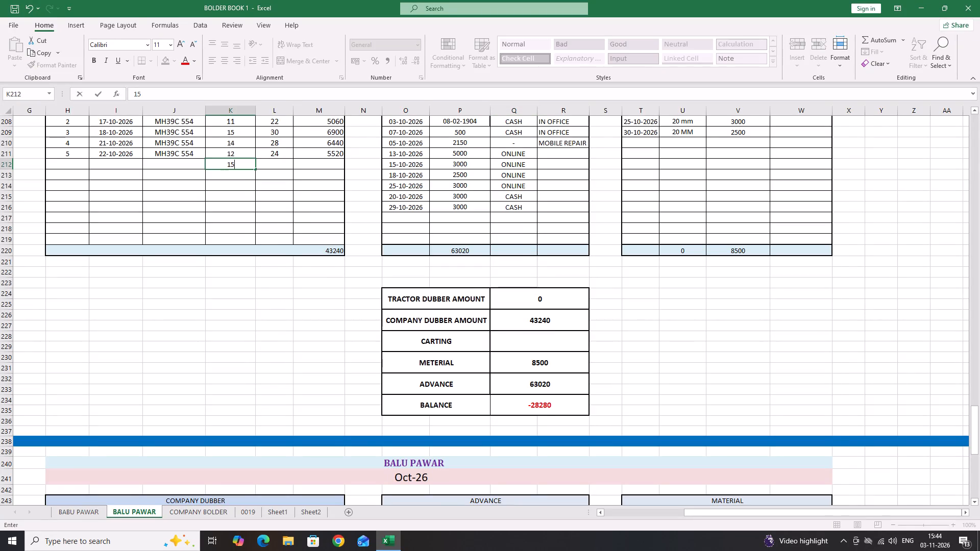
{"action": "key", "text": "Tab"}
{"action": "key", "text": "shift+Tab"}
{"action": "key", "text": "shift+Tab"}
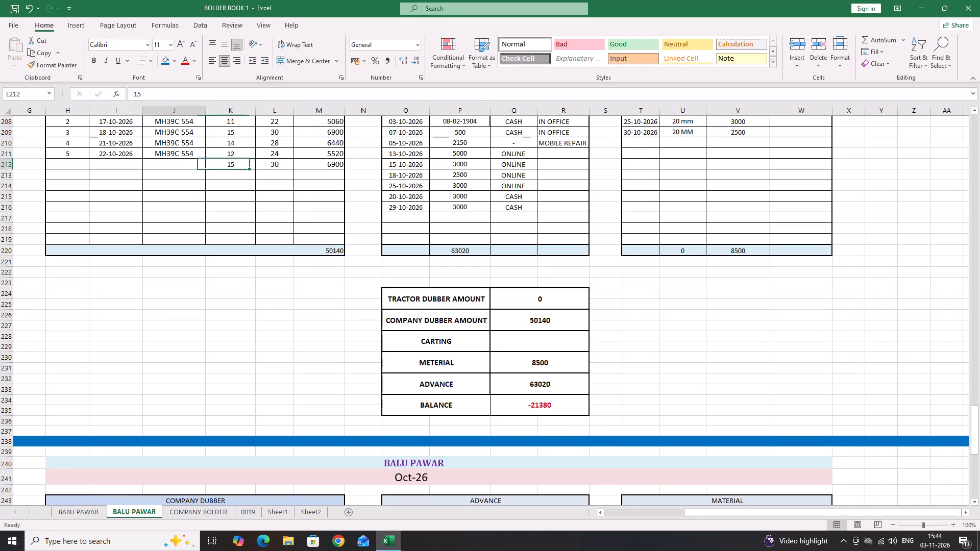
{"action": "key", "text": "ctrl+d"}
{"action": "key", "text": "Tab"}
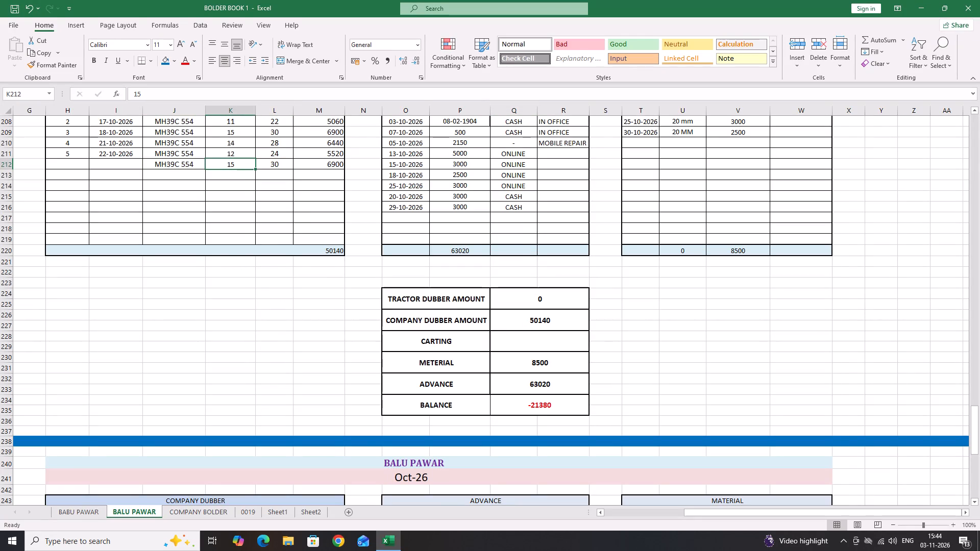
{"action": "key", "text": "shift+Tab"}
{"action": "key", "text": "shift+Tab"}
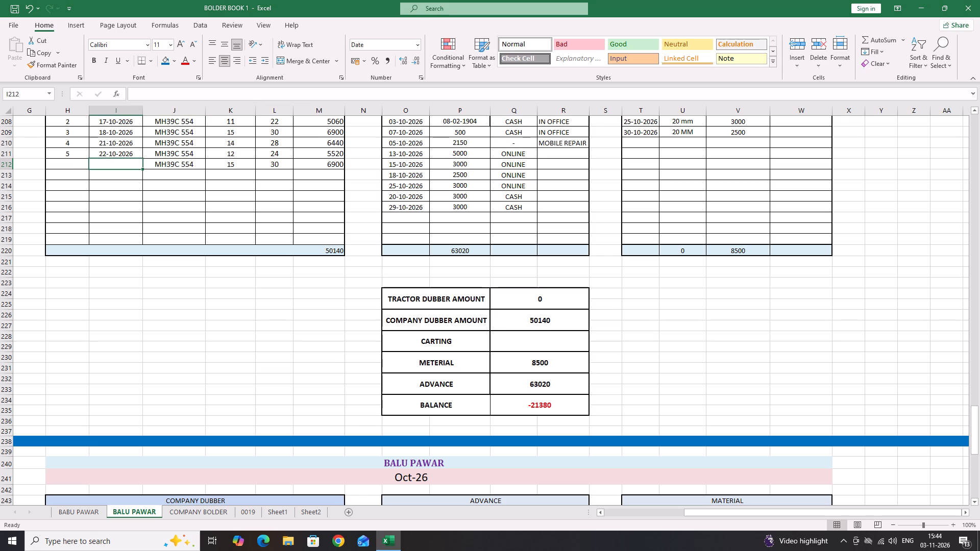
{"action": "type", "text": "30"}
{"action": "key", "text": "slash"}
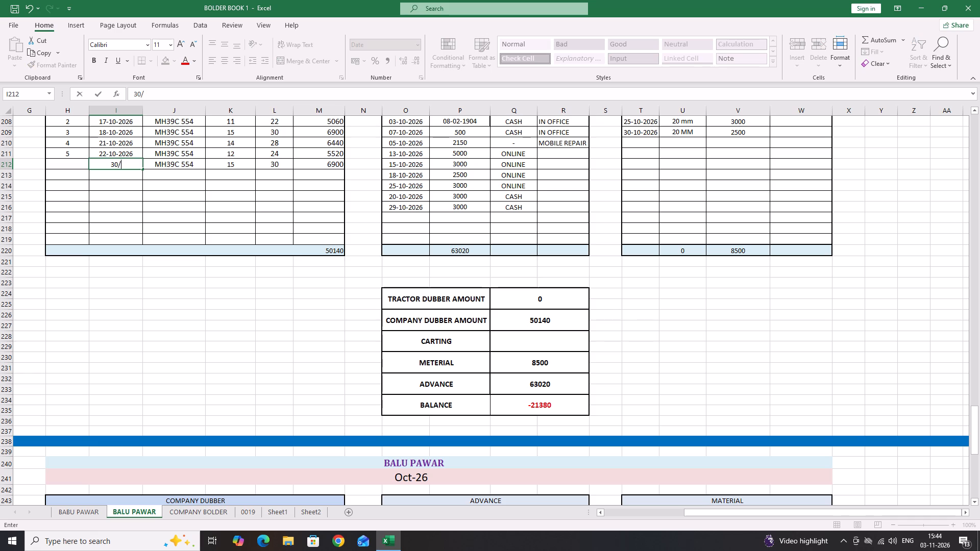
{"action": "key", "text": "1"}
{"action": "type", "text": "0/26"}
{"action": "key", "text": "Tab"}
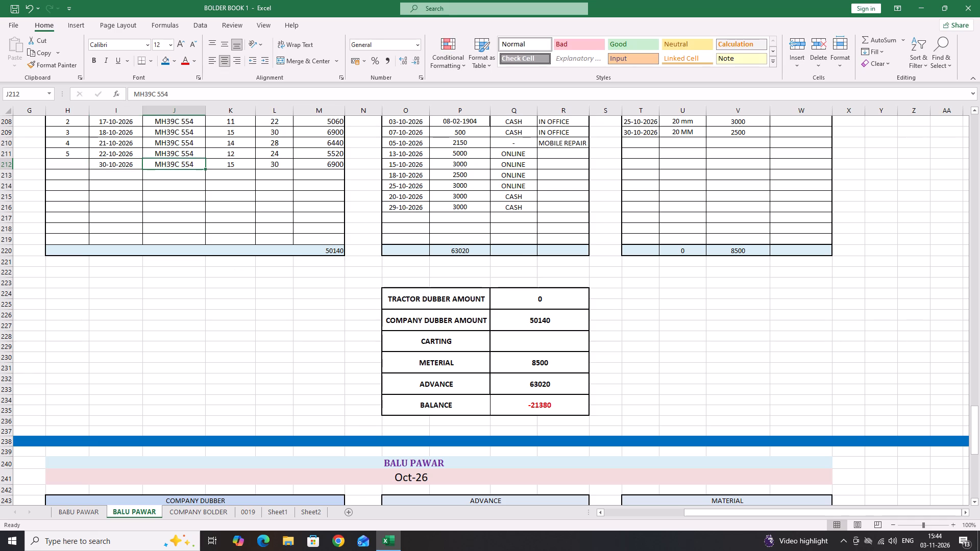
Add a COMPANY DUBBER entry in row 213: 31-10-2026, same vehicle as the row above, 16 trips.
{"action": "scroll", "coordinate": [121, 189], "scroll_direction": "up", "scroll_amount": 1}
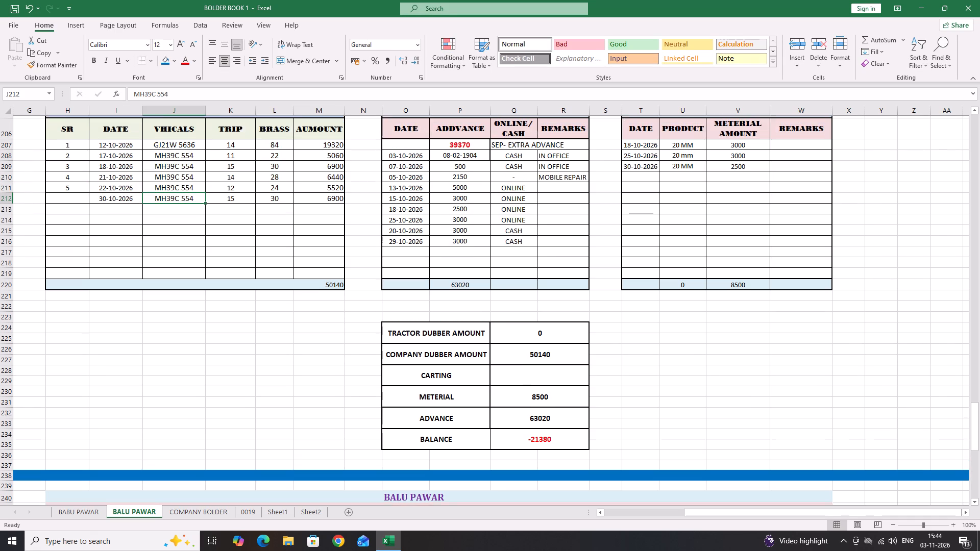
{"action": "left_click", "coordinate": [110, 221]}
{"action": "type", "text": "31/"}
{"action": "type", "text": "10/26"}
{"action": "key", "text": "Tab"}
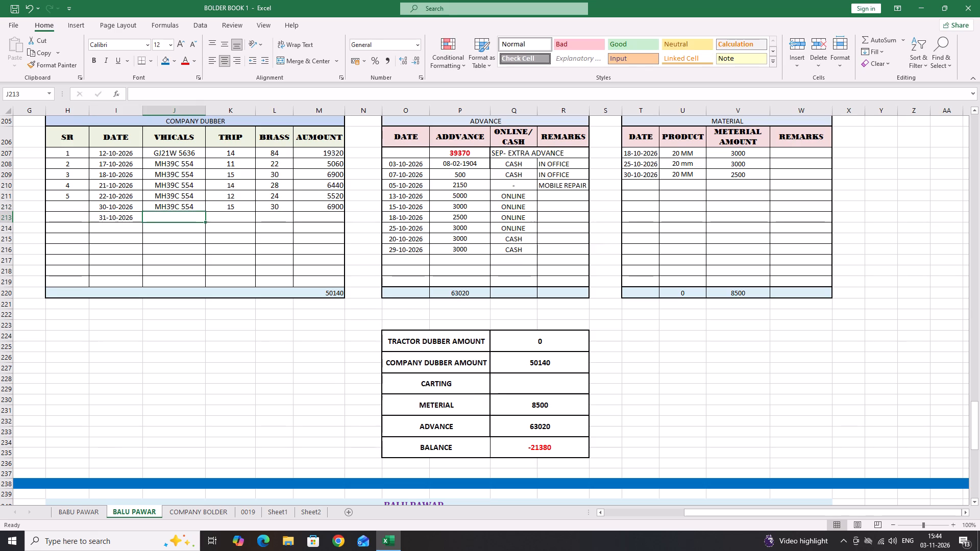
{"action": "key", "text": "ctrl+d"}
{"action": "key", "text": "Tab"}
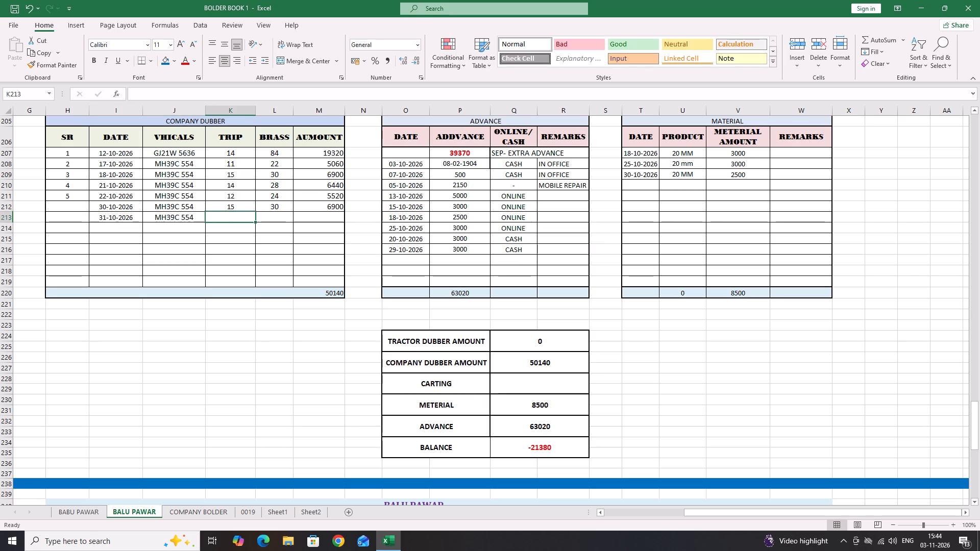
{"action": "type", "text": "16"}
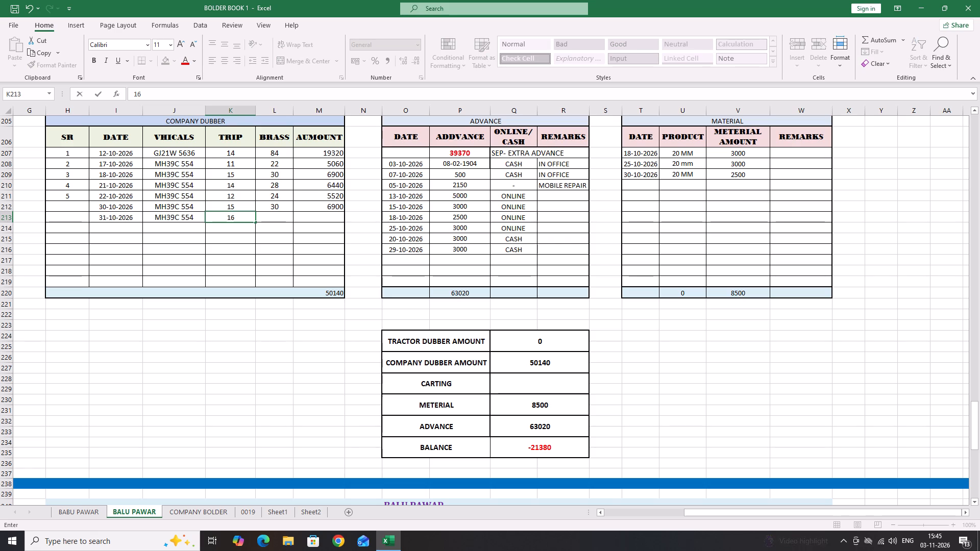
{"action": "key", "text": "Tab"}
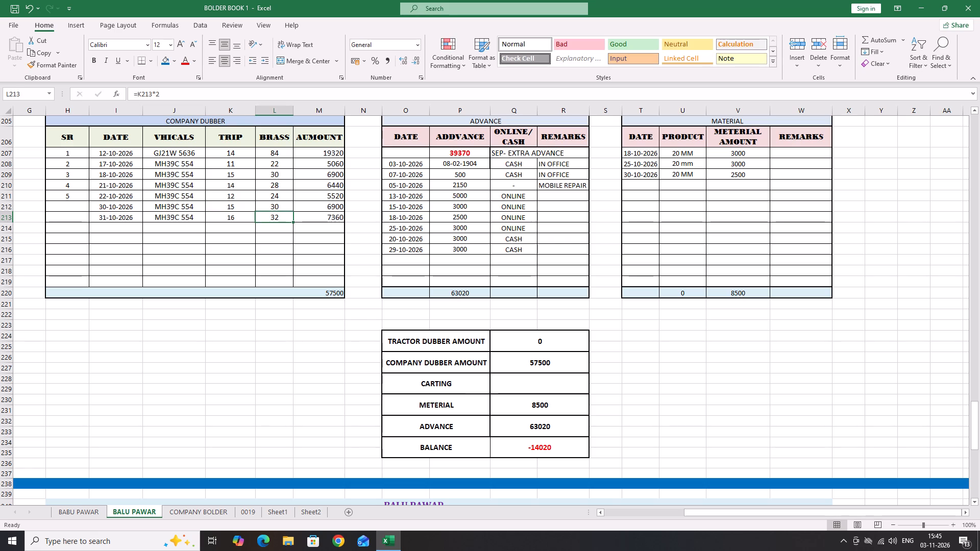
Review the October COMPANY DUBBER, ADVANCE and MATERIAL tables, the summary block and the empty block below the divider.
{"action": "scroll", "coordinate": [476, 314], "scroll_direction": "down", "scroll_amount": 1}
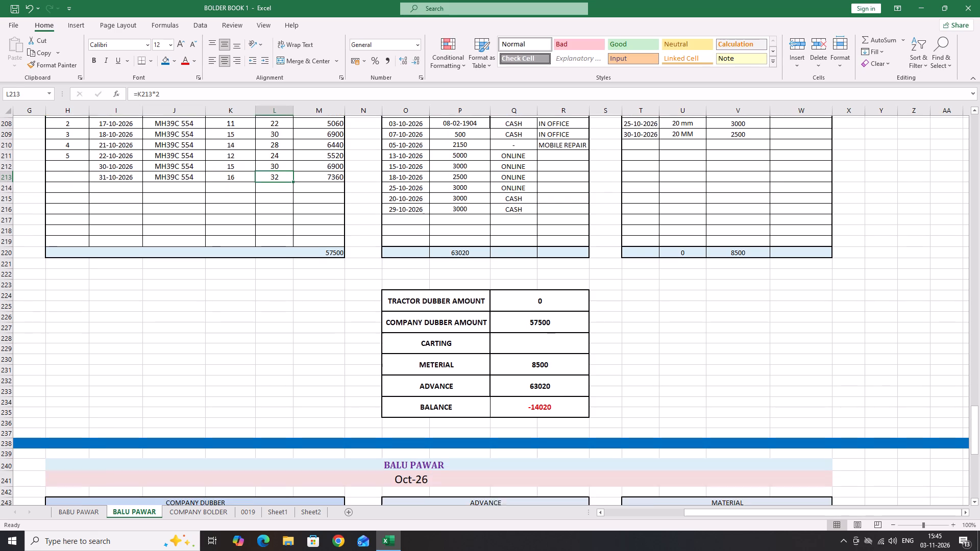
{"action": "scroll", "coordinate": [476, 314], "scroll_direction": "down", "scroll_amount": 5}
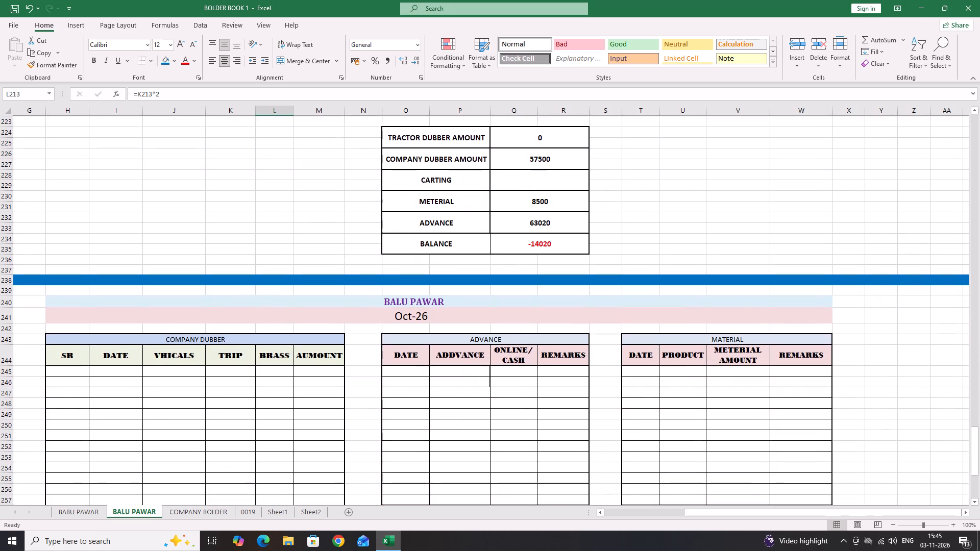
{"action": "scroll", "coordinate": [476, 314], "scroll_direction": "down", "scroll_amount": 1}
{"action": "scroll", "coordinate": [476, 314], "scroll_direction": "up", "scroll_amount": 10}
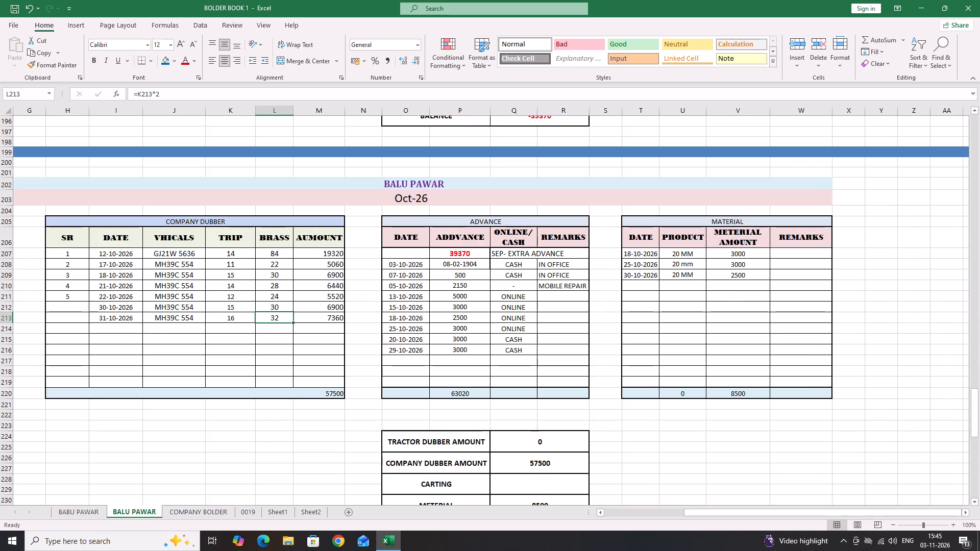
{"action": "scroll", "coordinate": [215, 241], "scroll_direction": "down", "scroll_amount": 2}
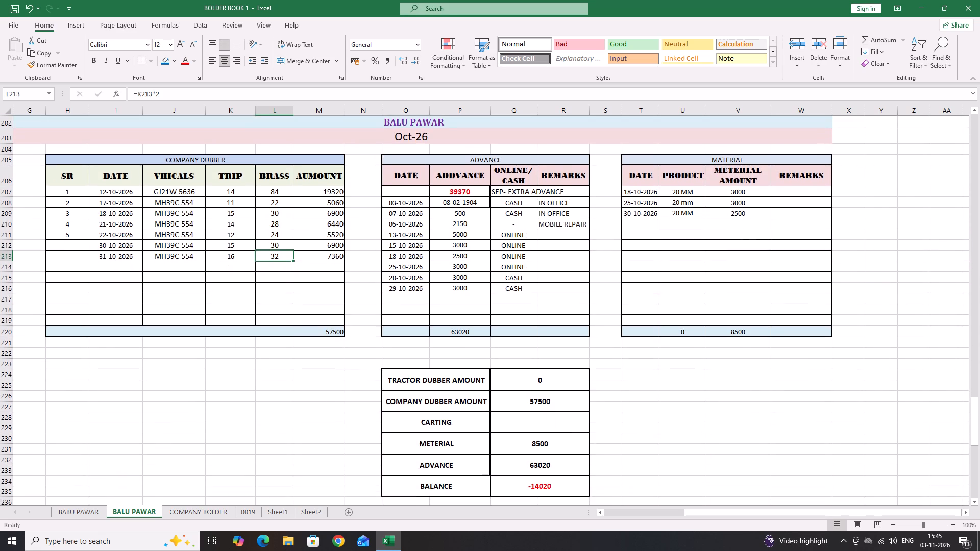
{"action": "scroll", "coordinate": [216, 242], "scroll_direction": "up", "scroll_amount": 1}
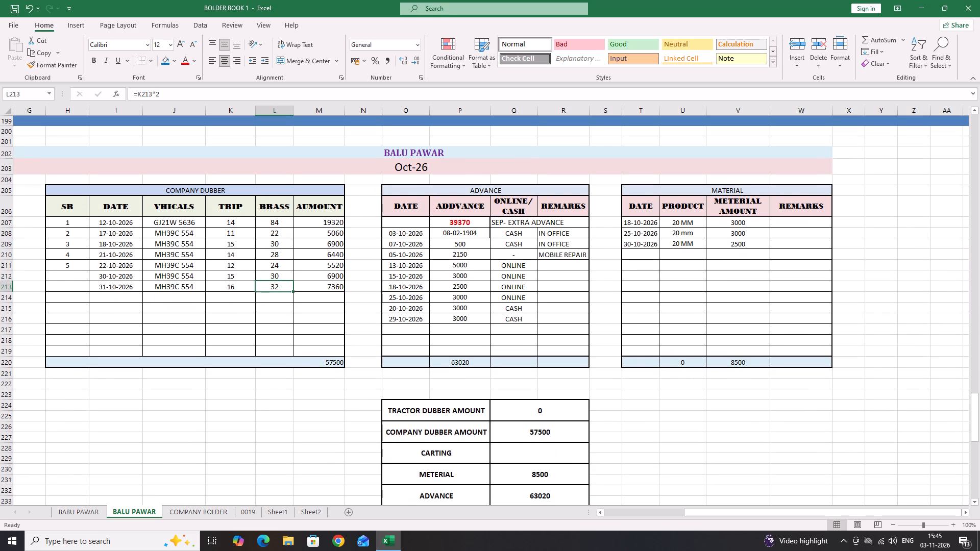
{"action": "scroll", "coordinate": [306, 214], "scroll_direction": "down", "scroll_amount": 1}
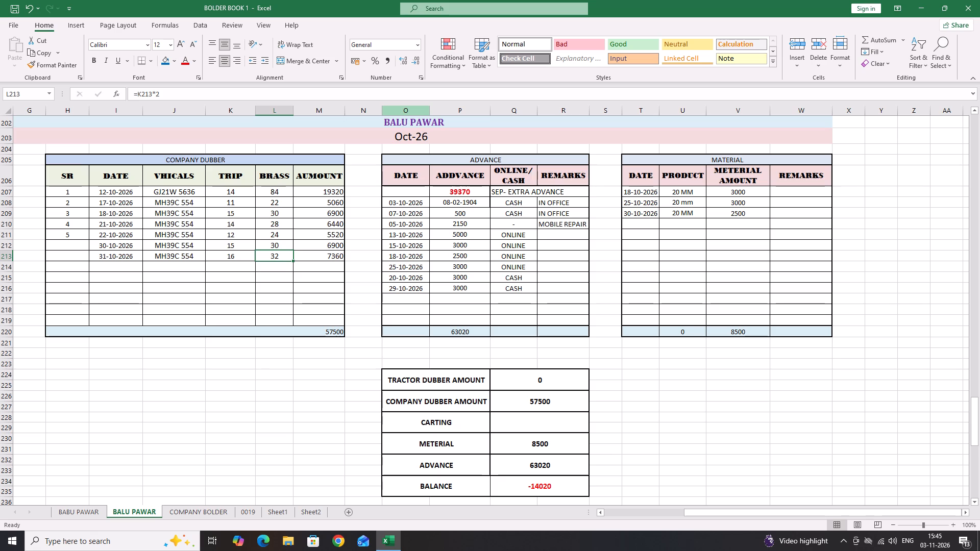
{"action": "scroll", "coordinate": [555, 335], "scroll_direction": "down", "scroll_amount": 1}
{"action": "scroll", "coordinate": [555, 335], "scroll_direction": "up", "scroll_amount": 1}
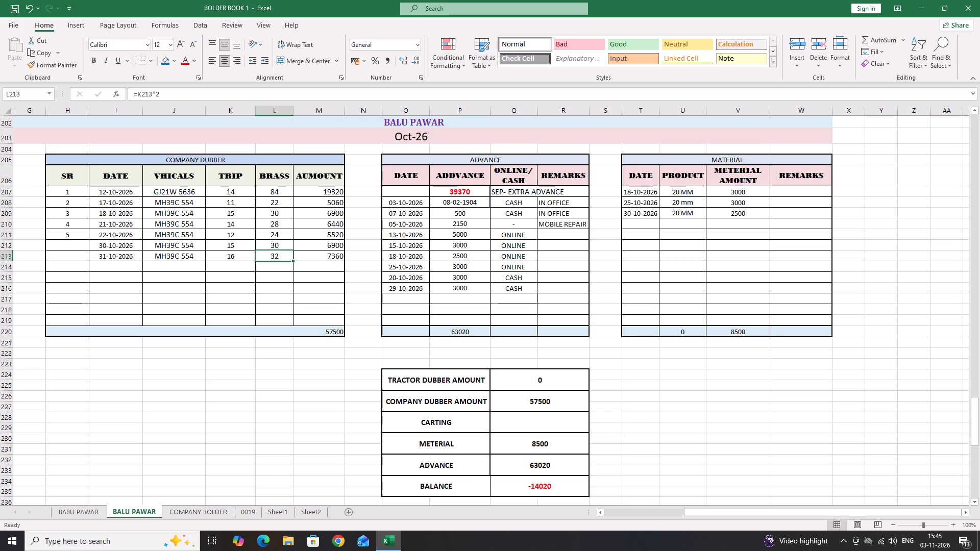
{"action": "scroll", "coordinate": [555, 335], "scroll_direction": "down", "scroll_amount": 2}
{"action": "scroll", "coordinate": [555, 335], "scroll_direction": "up", "scroll_amount": 1}
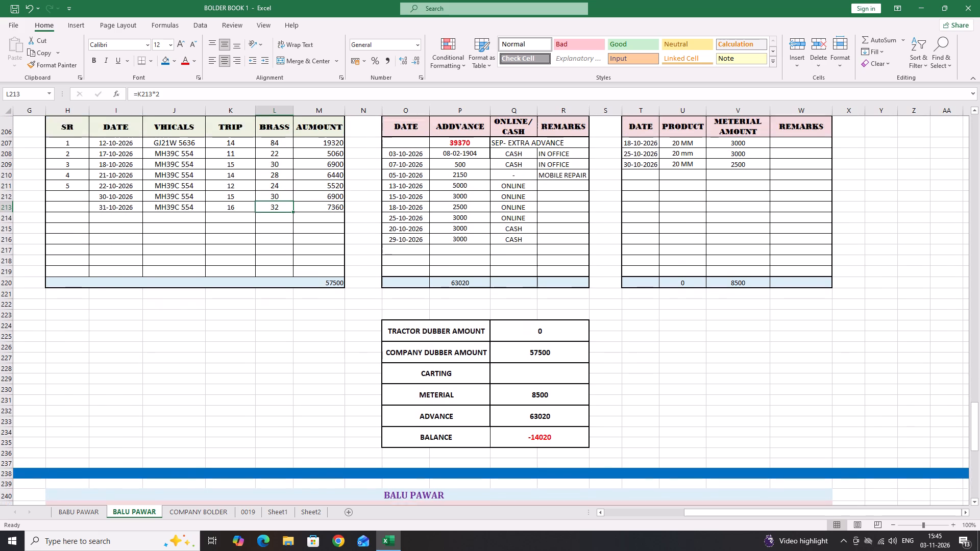
{"action": "left_click", "coordinate": [646, 188]}
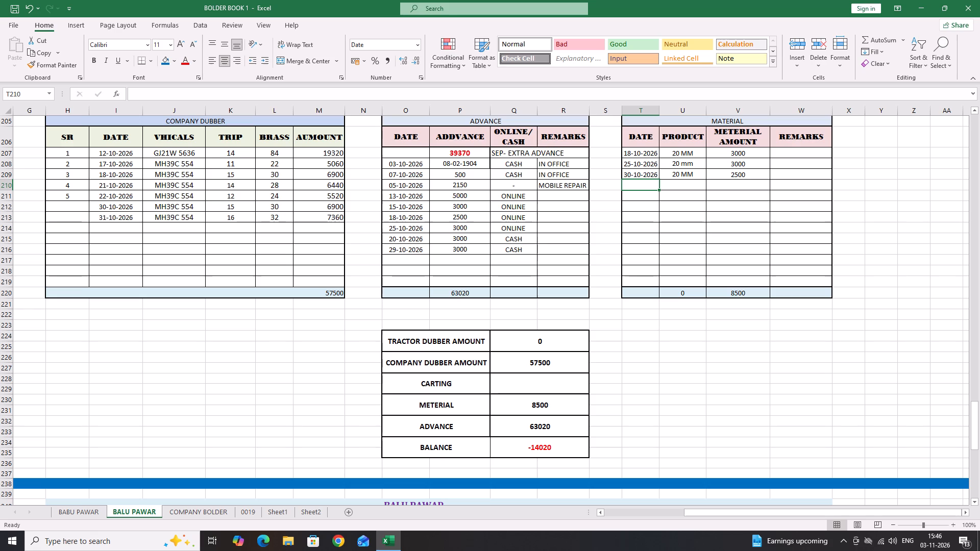
Check the sum of the October TRIP values in K207:K213.
{"action": "left_click_drag", "start_coordinate": [241, 153], "coordinate": [241, 197]}
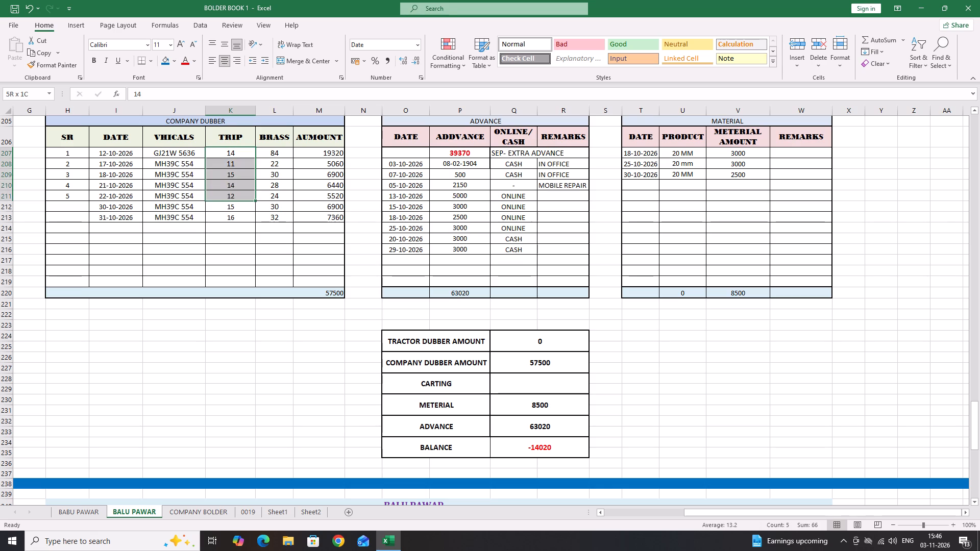
{"action": "left_click_drag", "start_coordinate": [241, 197], "coordinate": [241, 214]}
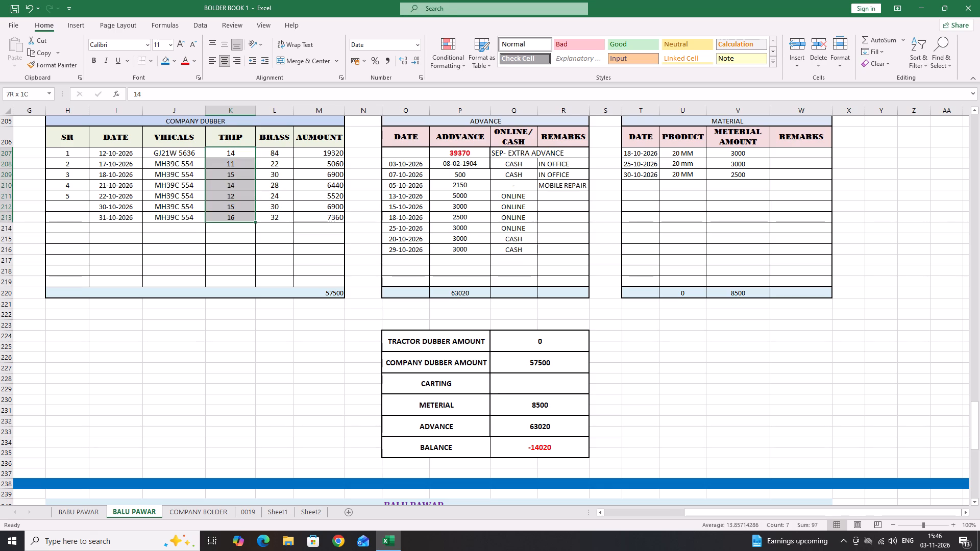
{"action": "left_click_drag", "start_coordinate": [241, 214], "coordinate": [241, 215]}
{"action": "left_click", "coordinate": [241, 215]}
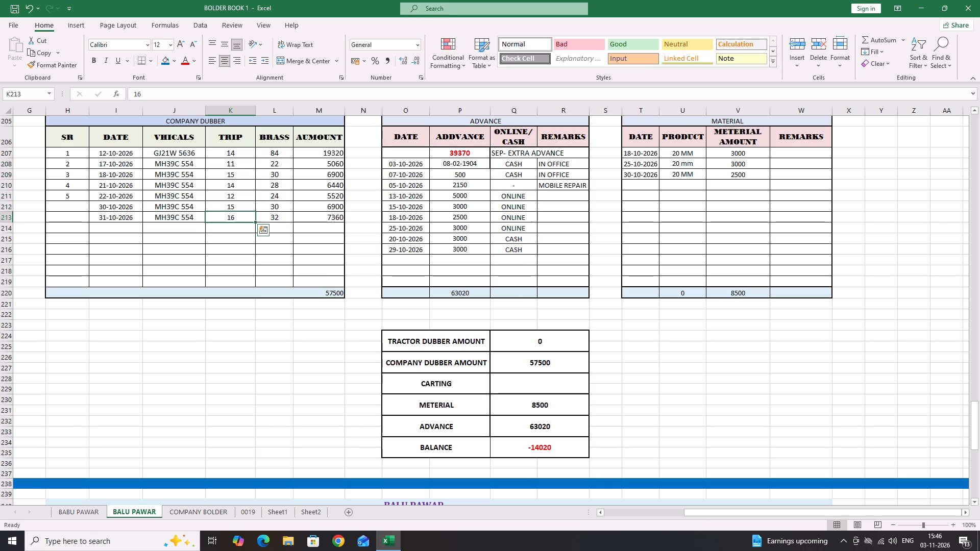
{"action": "left_click_drag", "start_coordinate": [231, 154], "coordinate": [240, 221]}
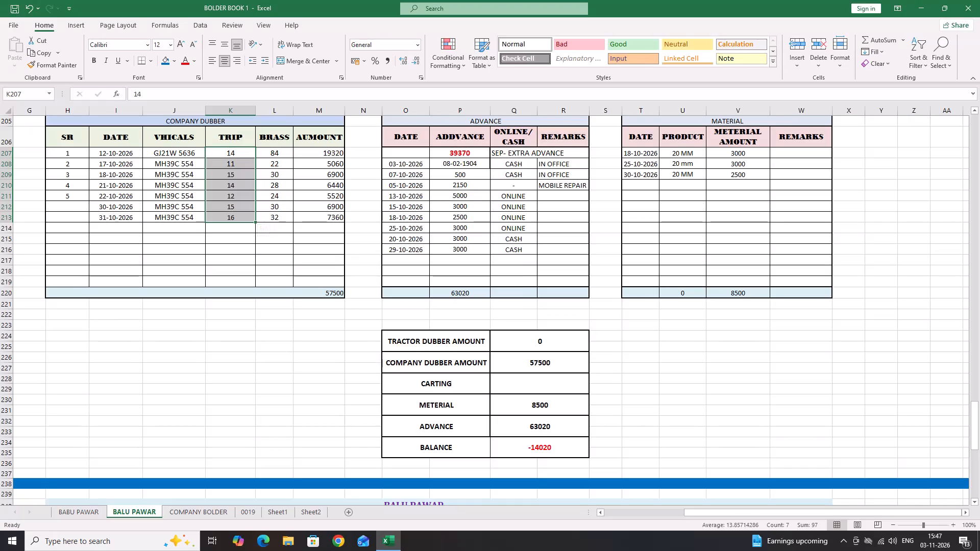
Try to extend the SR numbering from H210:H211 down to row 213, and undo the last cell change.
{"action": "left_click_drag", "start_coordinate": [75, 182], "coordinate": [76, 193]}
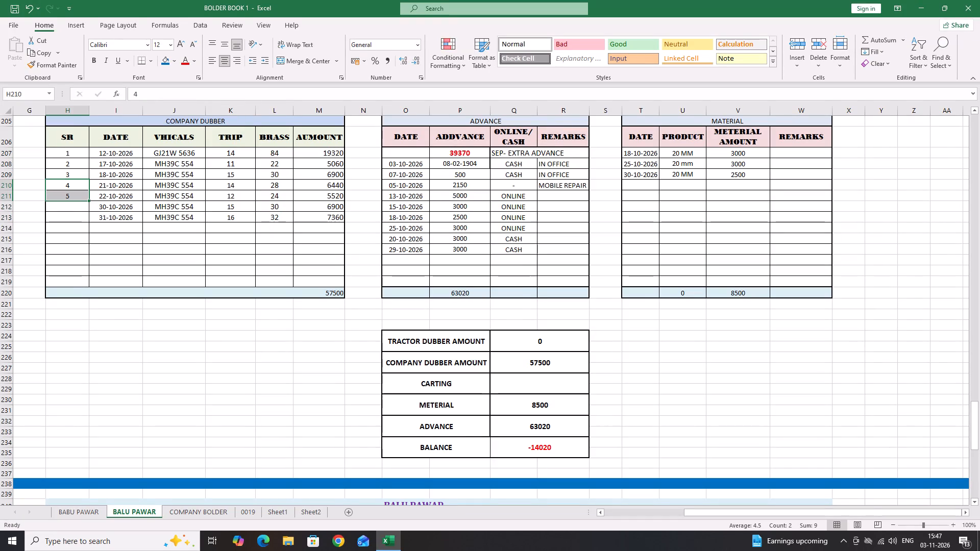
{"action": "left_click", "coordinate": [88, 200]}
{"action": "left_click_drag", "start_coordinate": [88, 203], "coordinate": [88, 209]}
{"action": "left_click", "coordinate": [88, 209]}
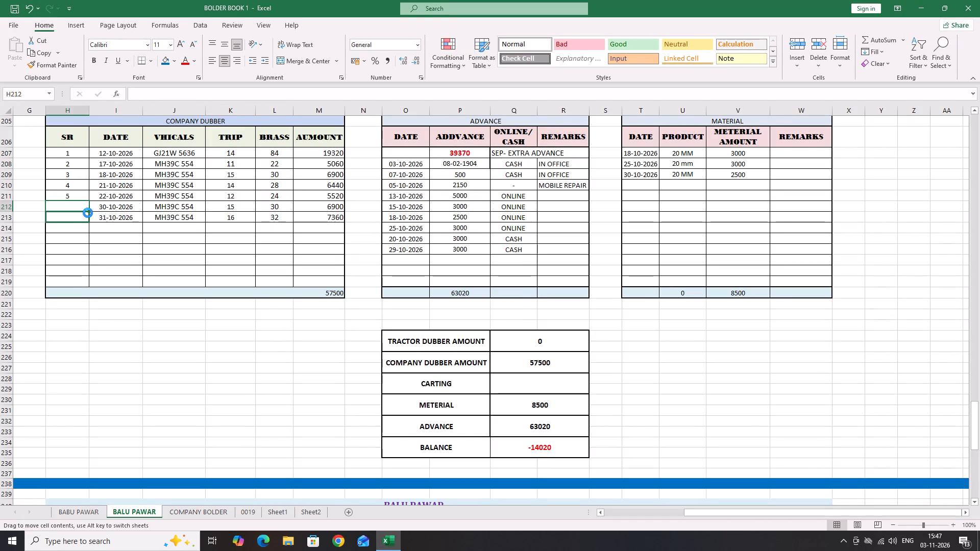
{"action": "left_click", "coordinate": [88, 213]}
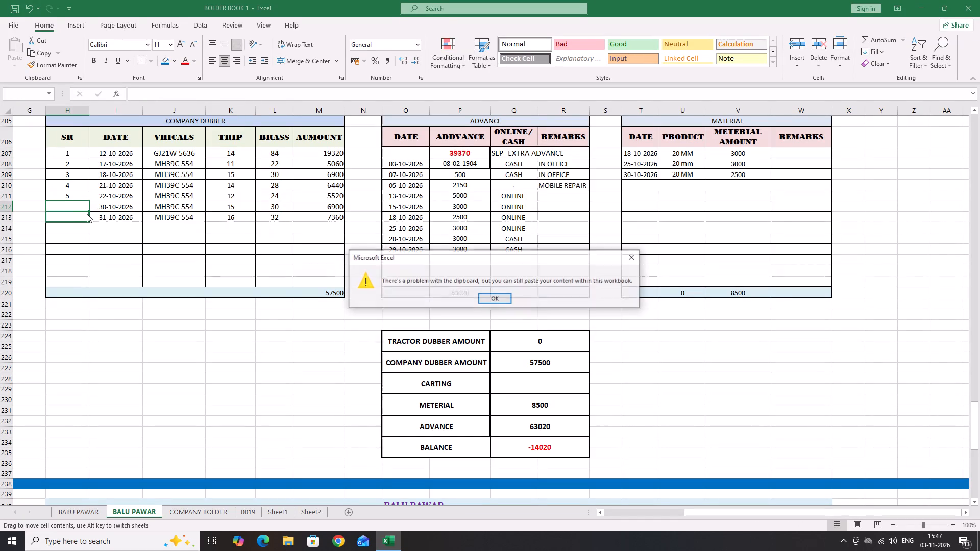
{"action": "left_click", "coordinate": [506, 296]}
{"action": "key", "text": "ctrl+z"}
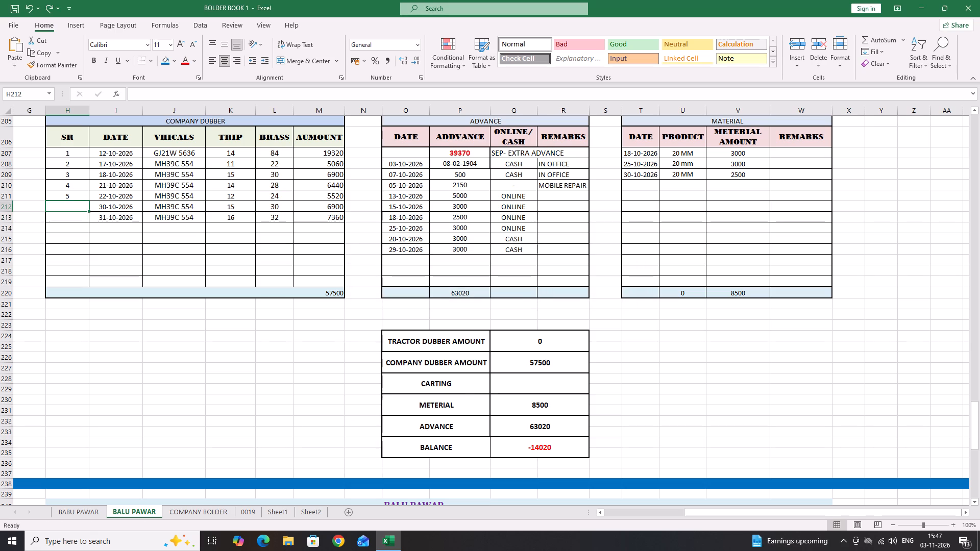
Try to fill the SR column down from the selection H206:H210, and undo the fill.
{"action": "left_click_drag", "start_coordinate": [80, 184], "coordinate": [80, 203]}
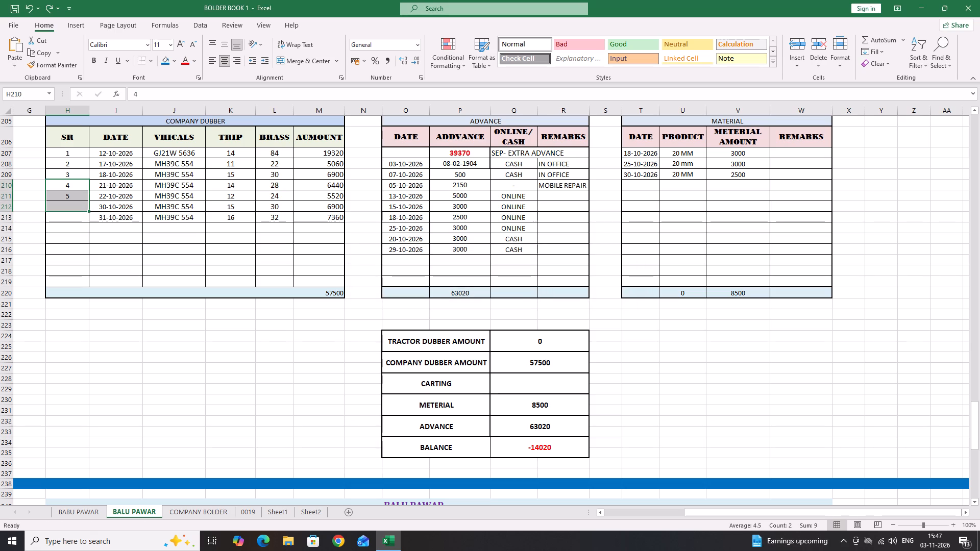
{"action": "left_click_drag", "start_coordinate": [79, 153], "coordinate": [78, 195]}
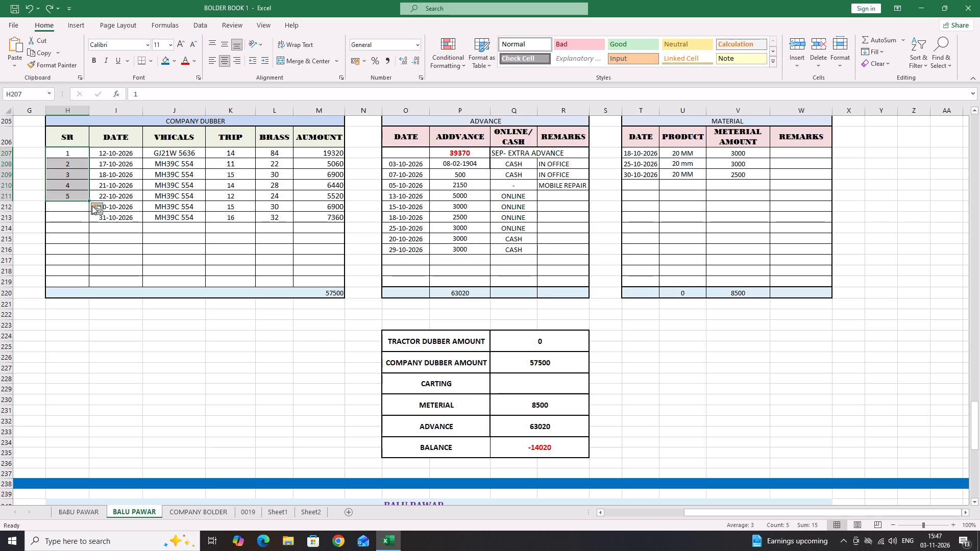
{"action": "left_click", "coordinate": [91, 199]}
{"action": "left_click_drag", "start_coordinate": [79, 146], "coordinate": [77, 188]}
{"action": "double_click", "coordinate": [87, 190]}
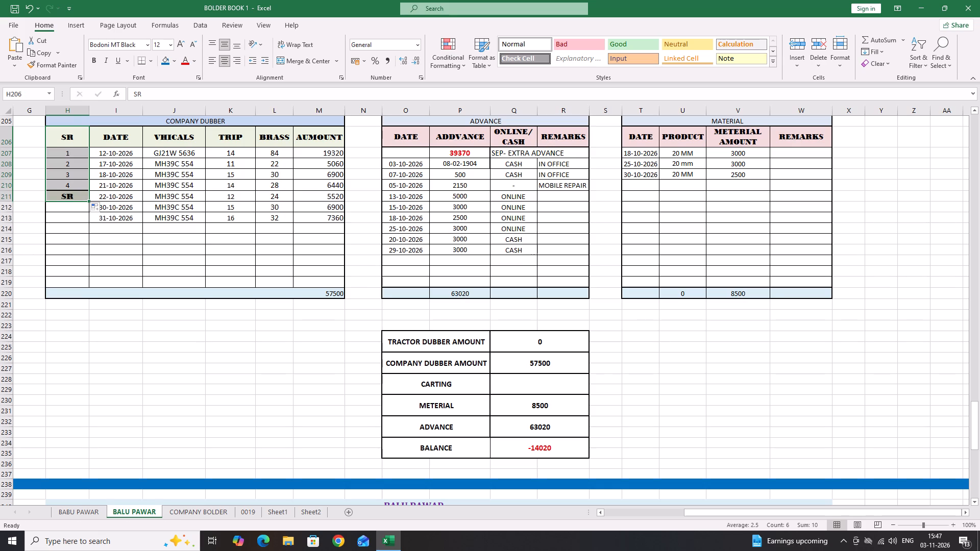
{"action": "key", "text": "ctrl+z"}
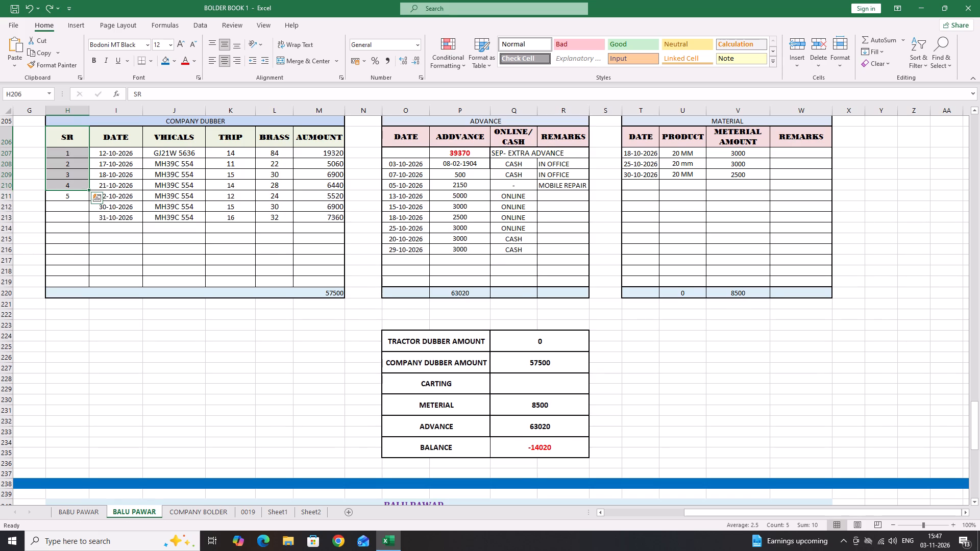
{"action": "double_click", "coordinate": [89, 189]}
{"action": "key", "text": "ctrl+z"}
Fill the SR series from H208:H211 down to row 213, numbering the two new COMPANY DUBBER entries 6 and 7.
{"action": "left_click_drag", "start_coordinate": [73, 161], "coordinate": [75, 192]}
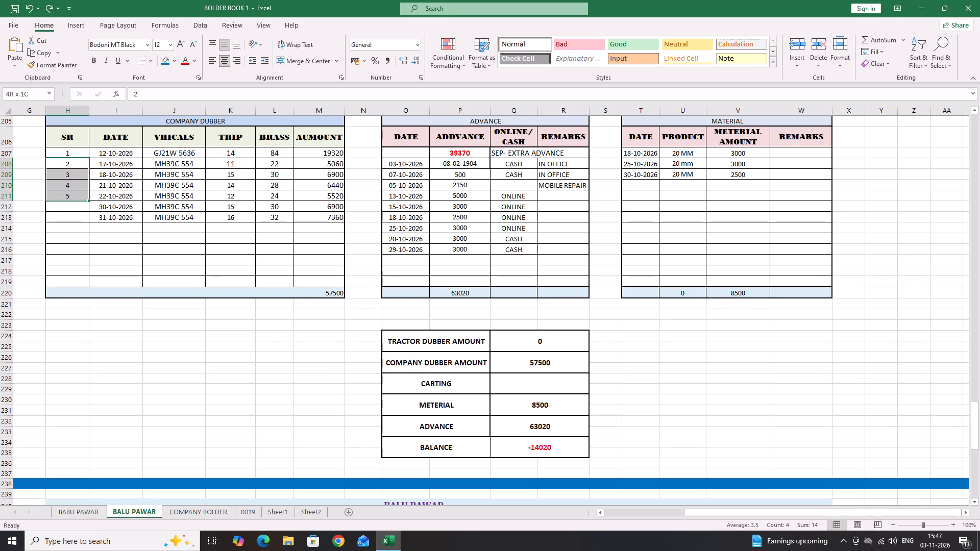
{"action": "double_click", "coordinate": [89, 201]}
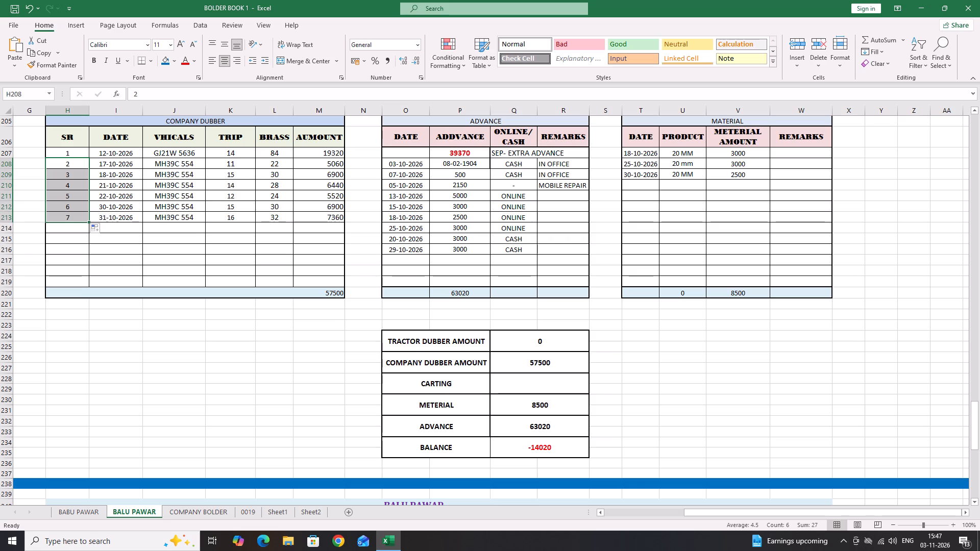
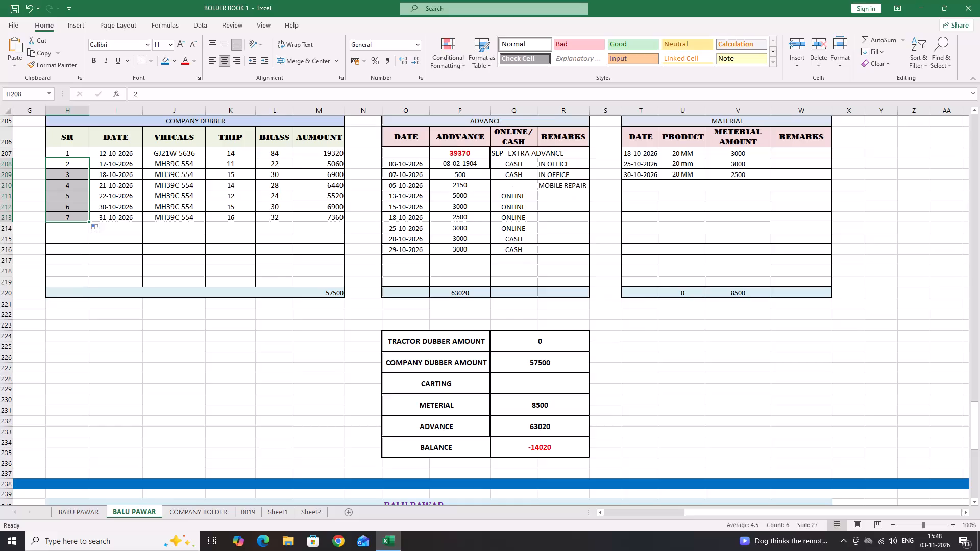
Review the October COMPANY DUBBER, ADVANCE and MATERIAL tables and the empty account block starting at row 240.
{"action": "left_click", "coordinate": [180, 272]}
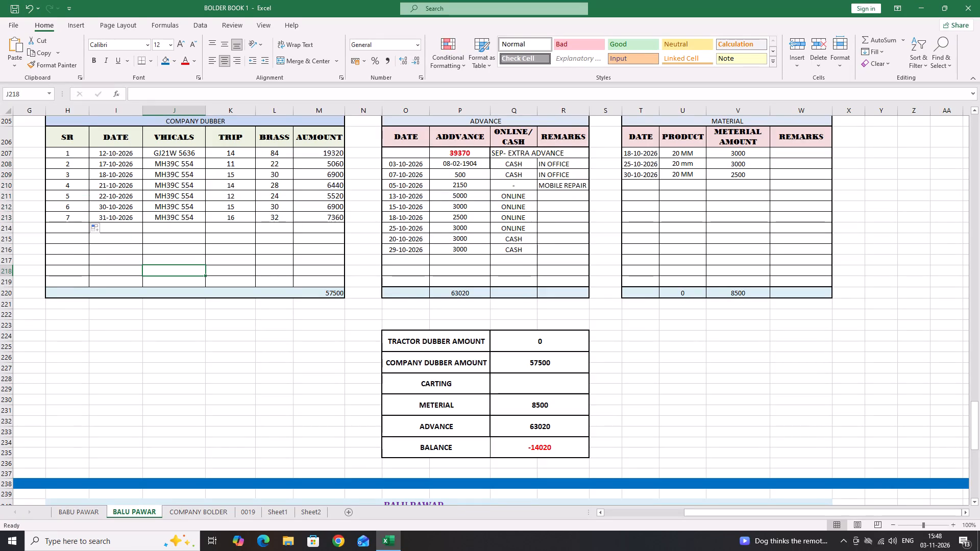
{"action": "left_click", "coordinate": [644, 179]}
{"action": "left_click", "coordinate": [641, 182]}
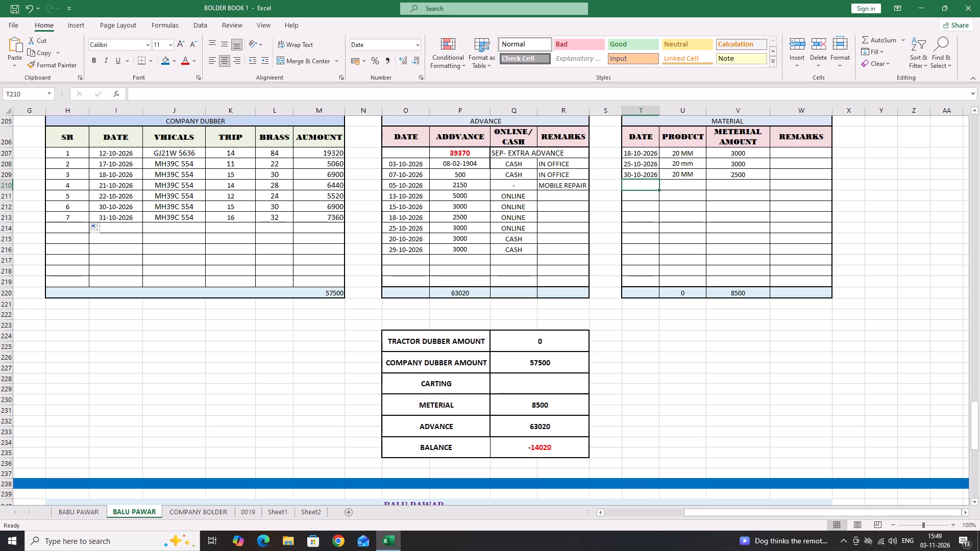
{"action": "left_click", "coordinate": [641, 182]}
{"action": "scroll", "coordinate": [495, 340], "scroll_direction": "up", "scroll_amount": 1}
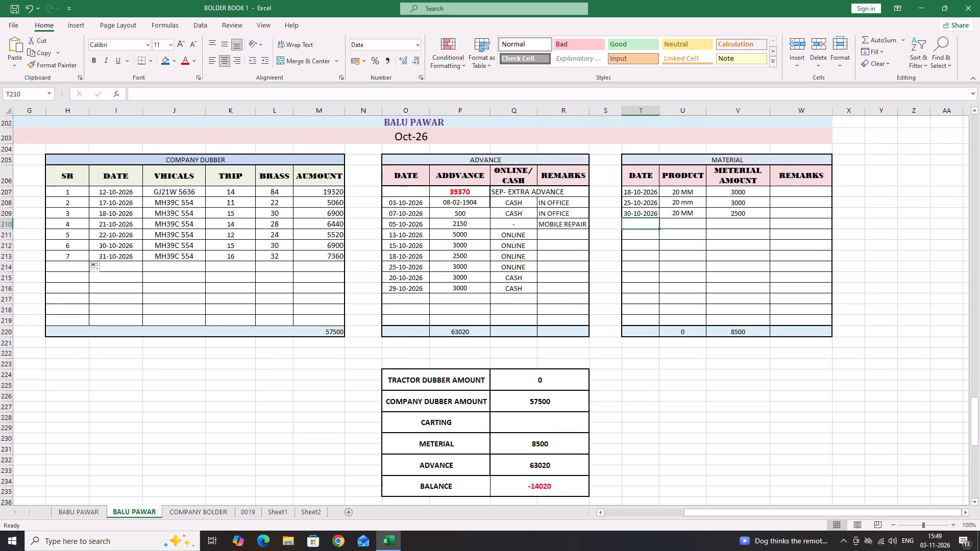
{"action": "scroll", "coordinate": [225, 143], "scroll_direction": "up", "scroll_amount": 1}
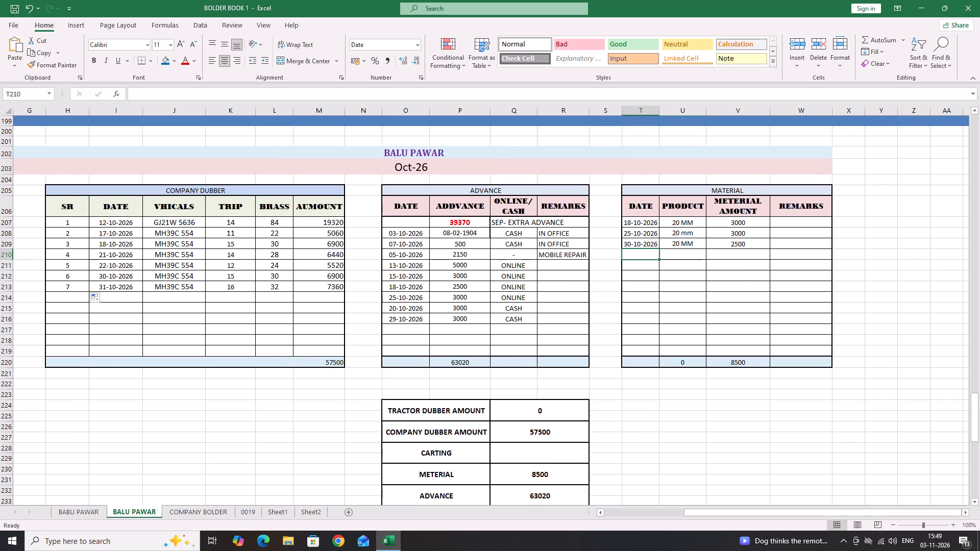
{"action": "left_click_drag", "start_coordinate": [217, 156], "coordinate": [200, 369]}
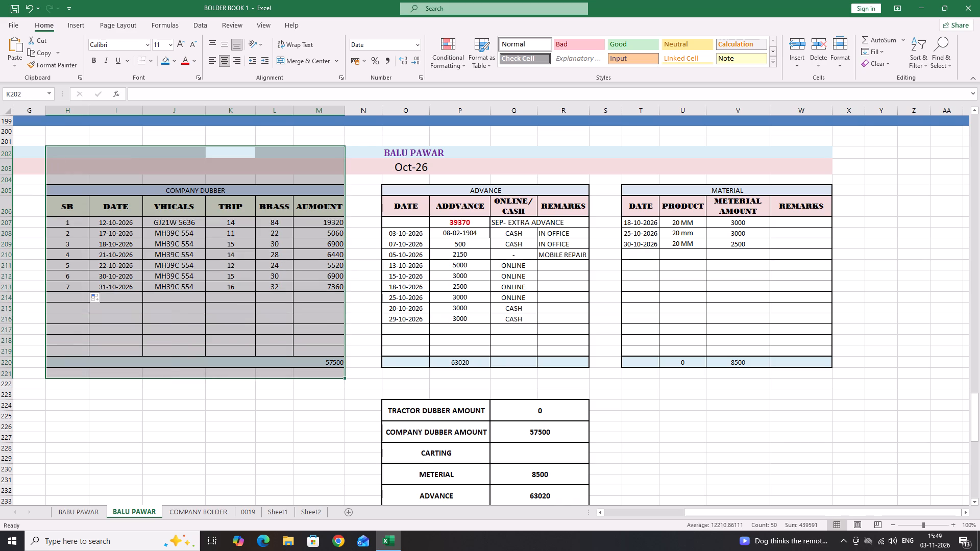
{"action": "scroll", "coordinate": [203, 368], "scroll_direction": "down", "scroll_amount": 10}
{"action": "left_click", "coordinate": [79, 312]}
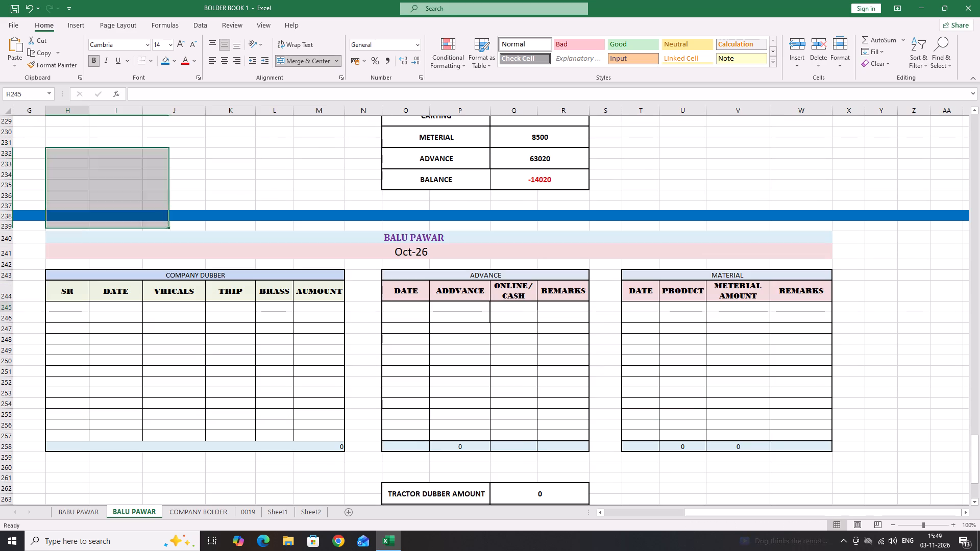
{"action": "left_click", "coordinate": [79, 312]}
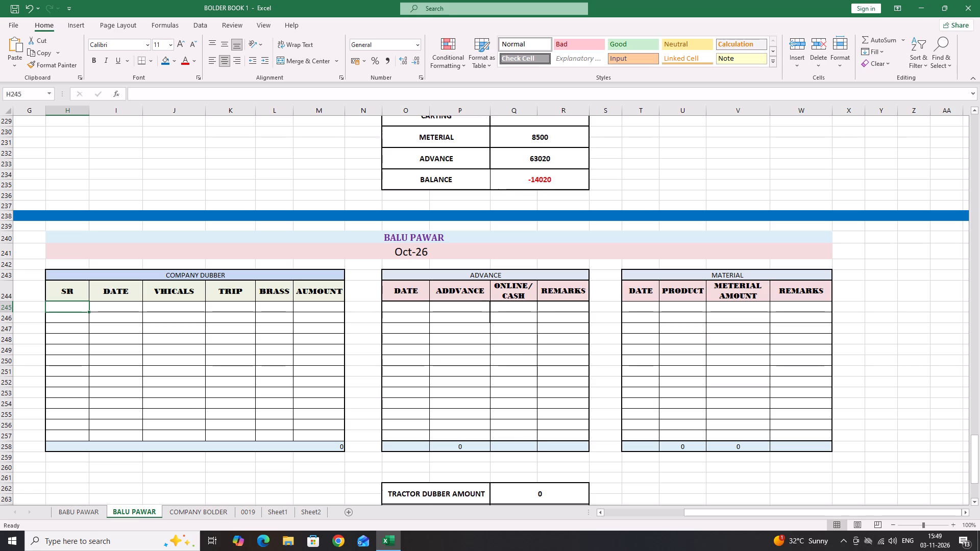
{"action": "left_click", "coordinate": [652, 308]}
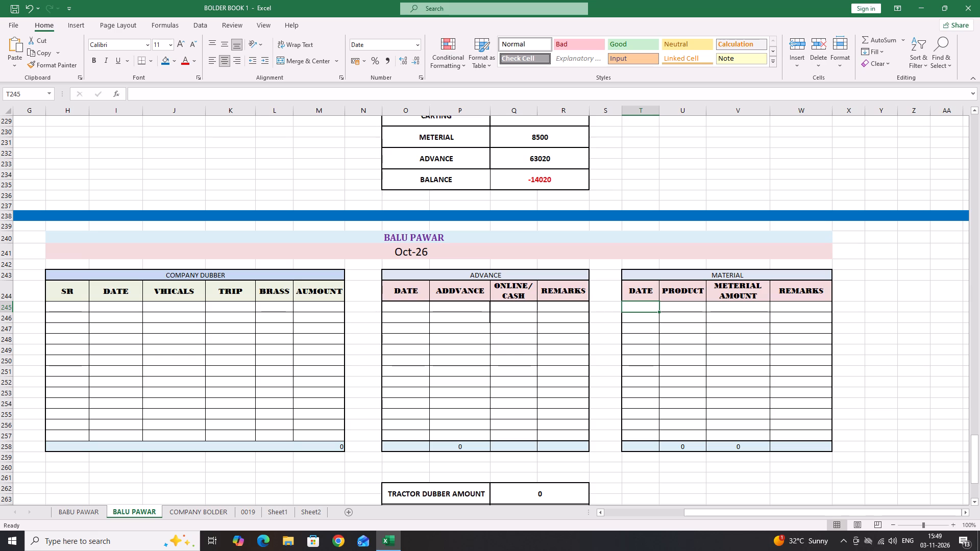
Select the ONLINE/CASH and REMARKS cells Q245:R245 in the first ADVANCE row of the empty block.
{"action": "scroll", "coordinate": [473, 310], "scroll_direction": "up", "scroll_amount": 3}
{"action": "scroll", "coordinate": [473, 310], "scroll_direction": "down", "scroll_amount": 2}
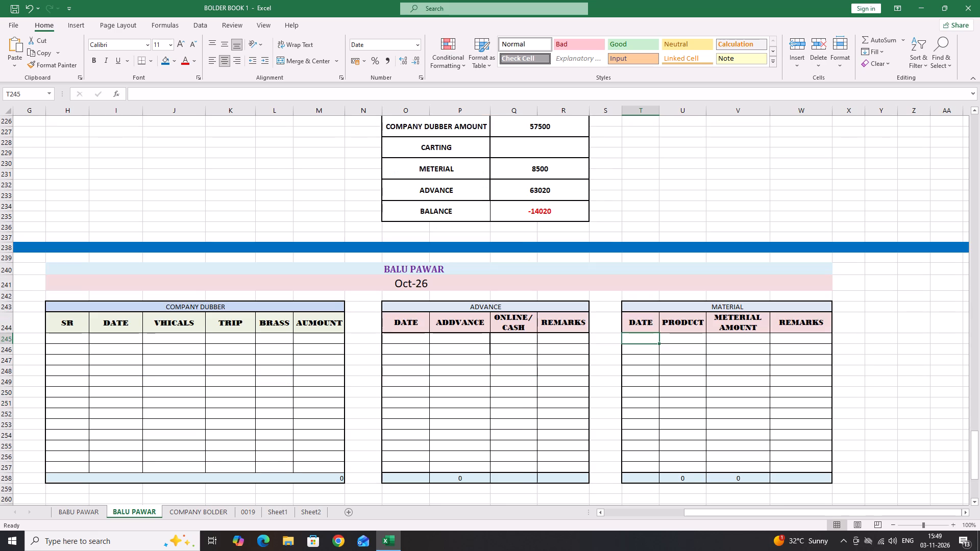
{"action": "left_click_drag", "start_coordinate": [512, 338], "coordinate": [547, 338]}
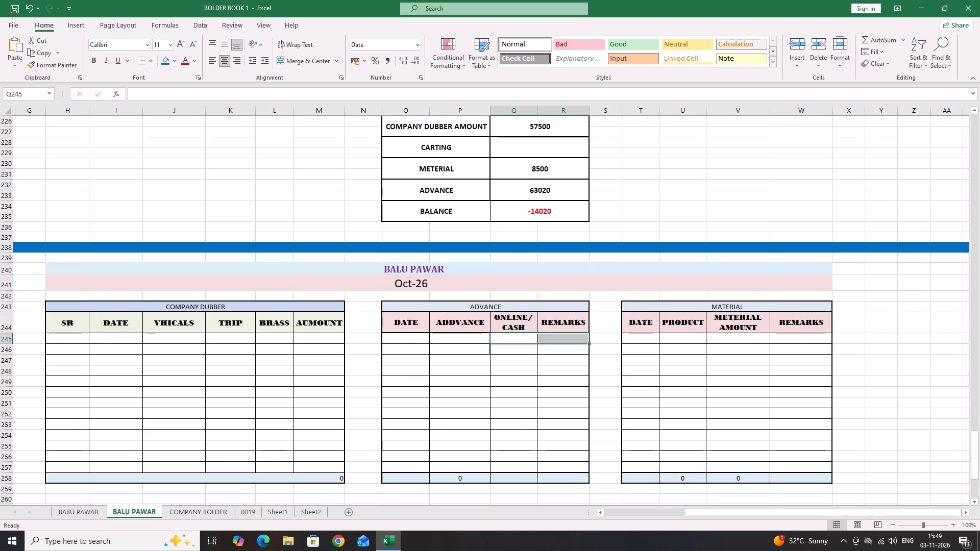
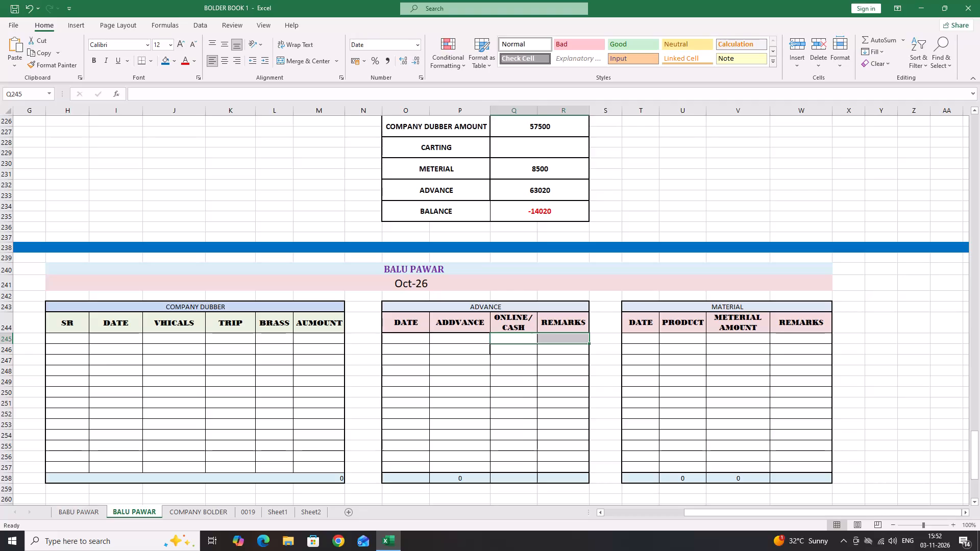
Link the first ADDVANCE cell P245 of the new block to the October balance in Q234.
{"action": "left_click", "coordinate": [480, 336]}
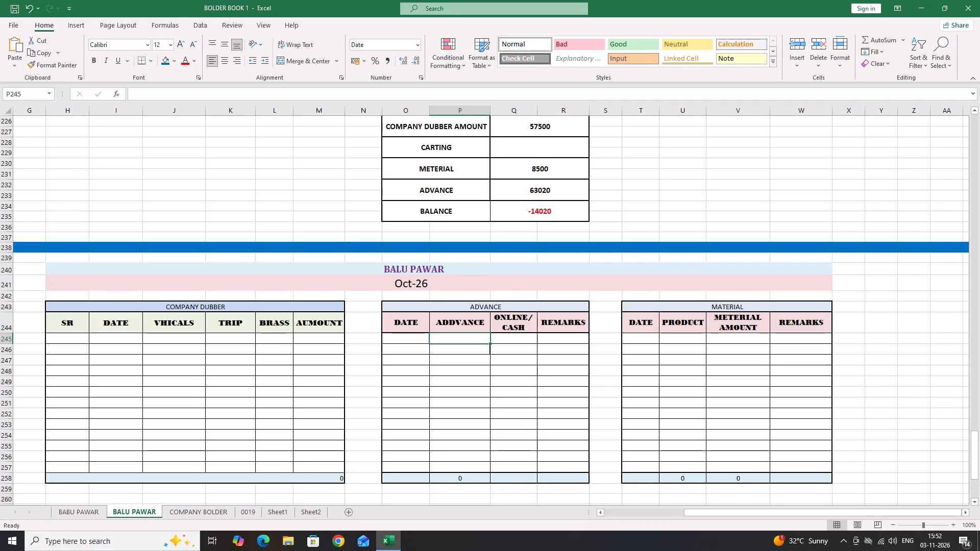
{"action": "key", "text": "equal"}
{"action": "left_click", "coordinate": [520, 216]}
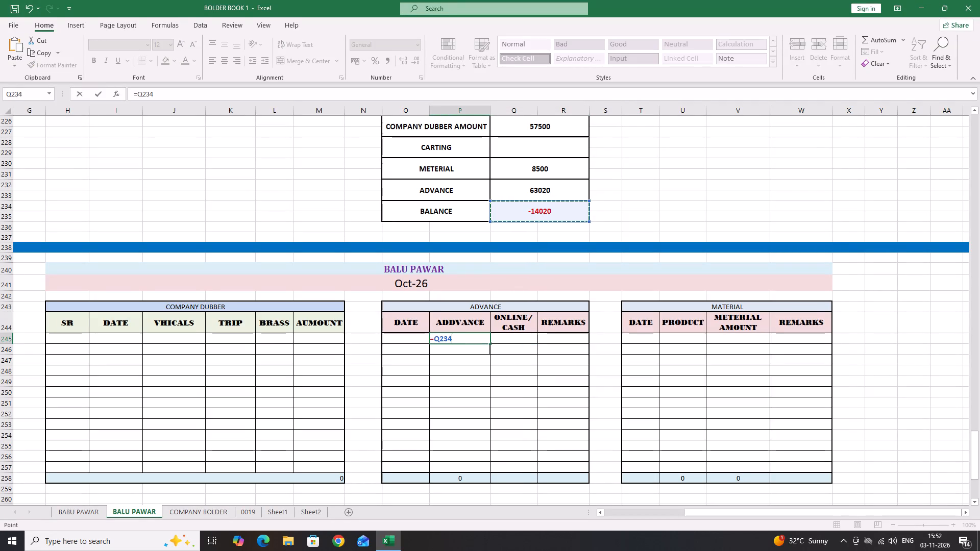
{"action": "key", "text": "Return"}
{"action": "left_click", "coordinate": [509, 334]}
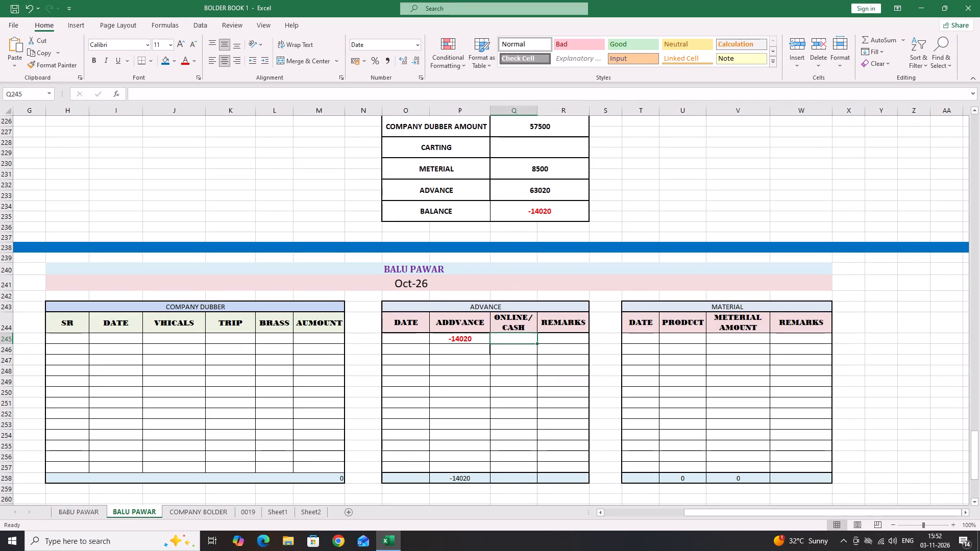
Replace the formula in P245 with the fixed amount 14020.
{"action": "left_click", "coordinate": [447, 341]}
{"action": "left_click", "coordinate": [448, 341]}
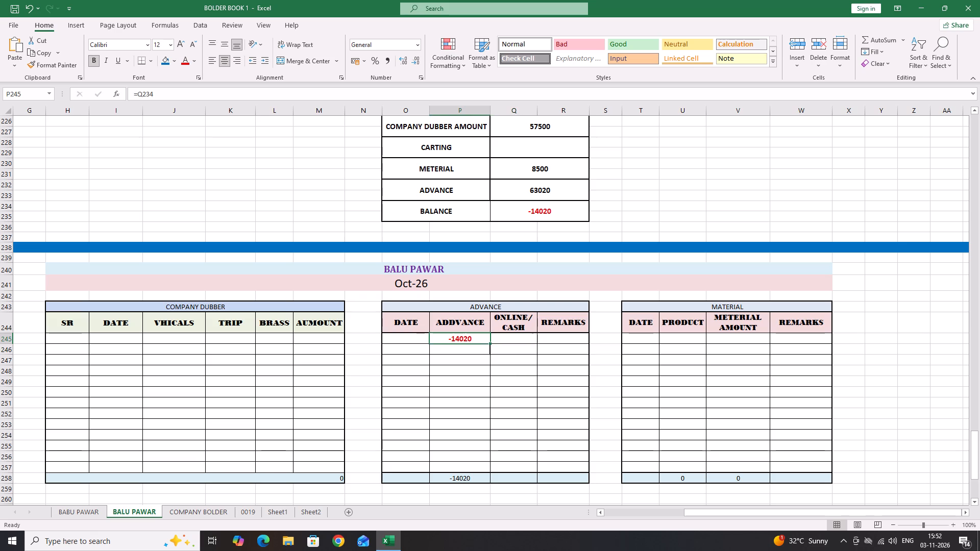
{"action": "type", "text": "14020"}
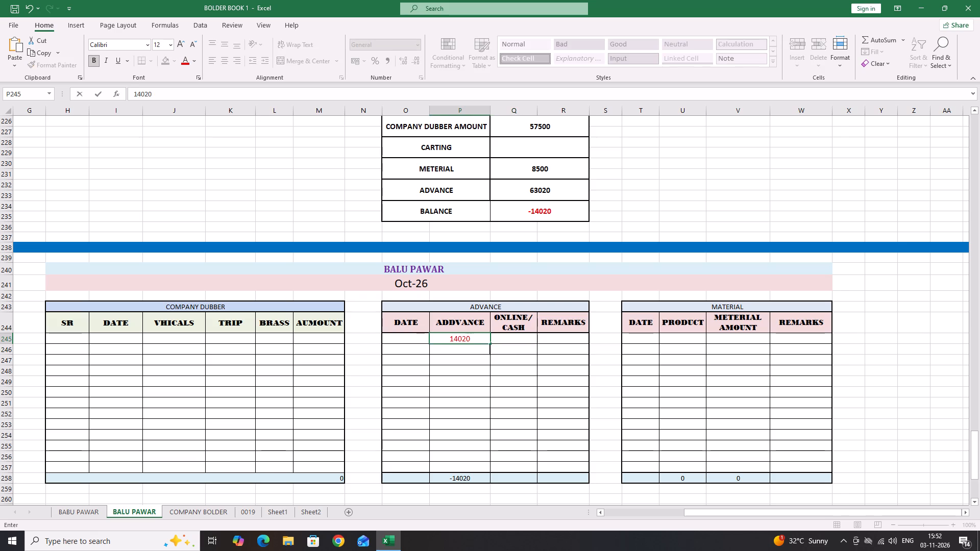
{"action": "key", "text": "Tab"}
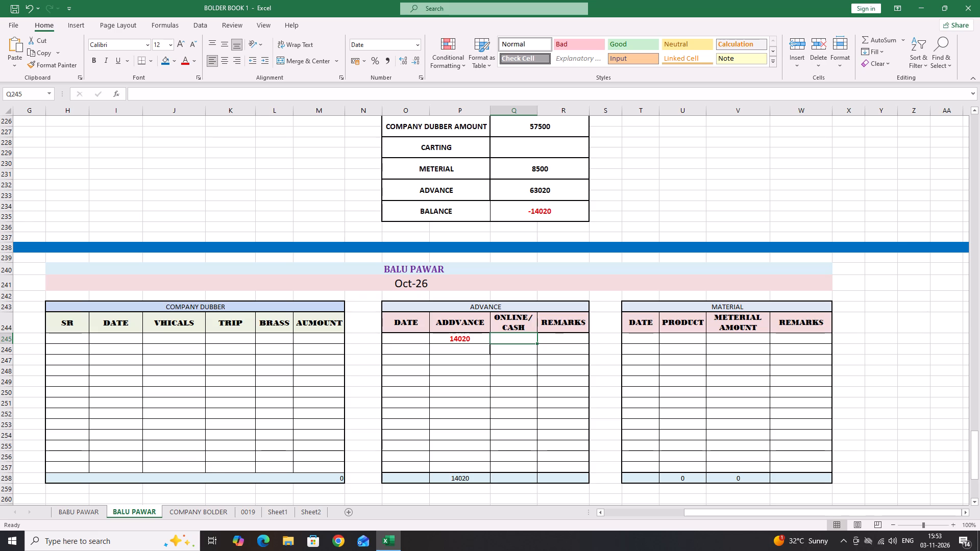
Enter the note "OCT -EXTRA ADVANCE" beside the carried-forward advance, in Q245.
{"action": "key", "text": "o"}
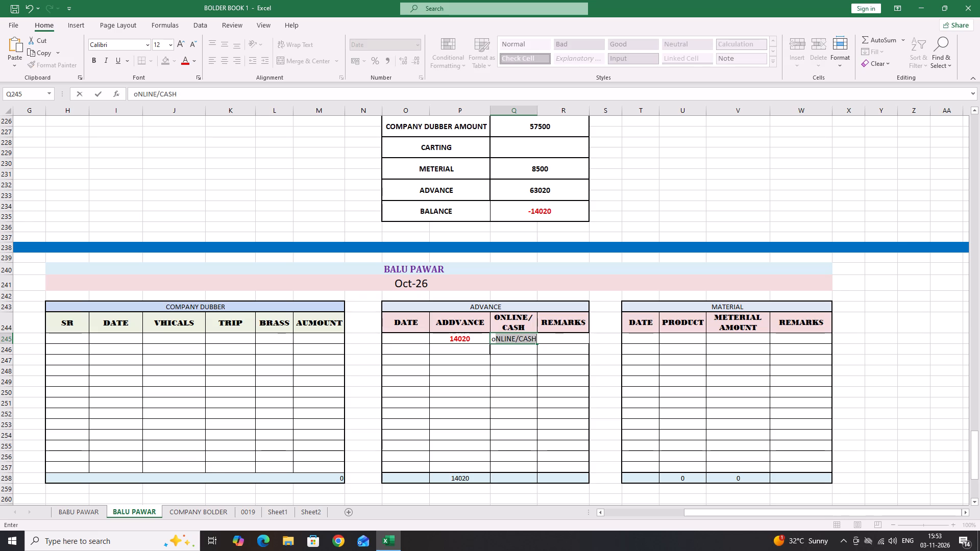
{"action": "key", "text": "BackSpace"}
{"action": "type", "text": "OCT"}
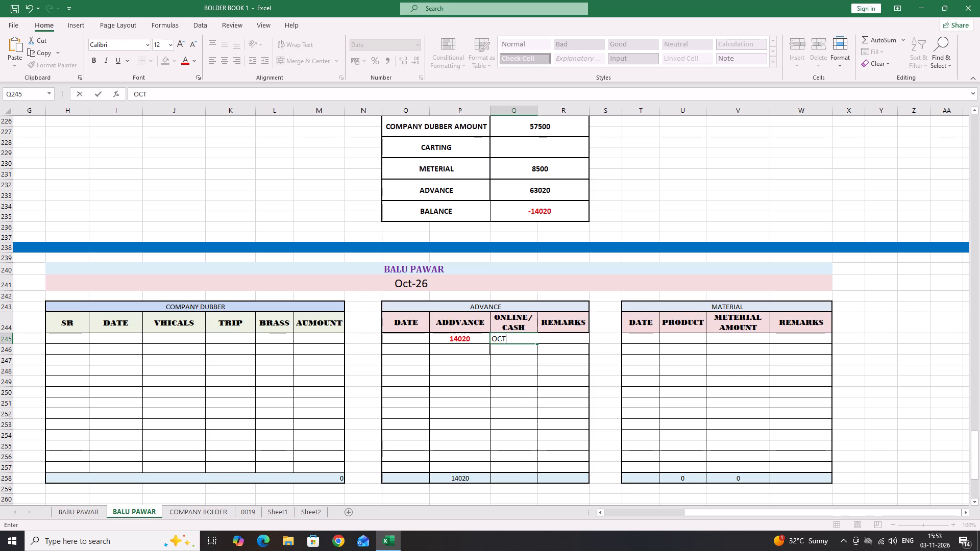
{"action": "key", "text": "space"}
{"action": "type", "text": "- R"}
{"action": "key", "text": "BackSpace"}
{"action": "key", "text": "BackSpace"}
{"action": "key", "text": "e"}
{"action": "type", "text": "XTRA ADVANCE"}
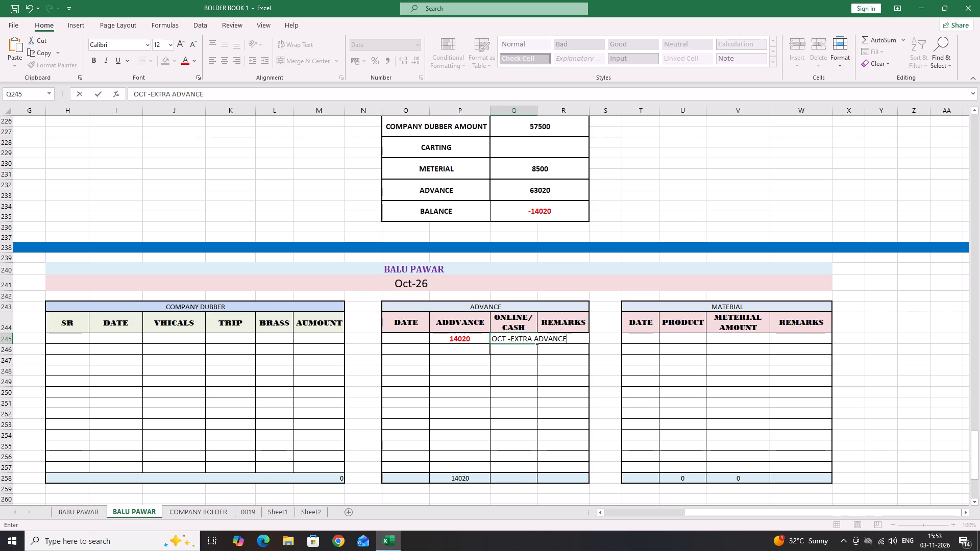
{"action": "left_click", "coordinate": [500, 346]}
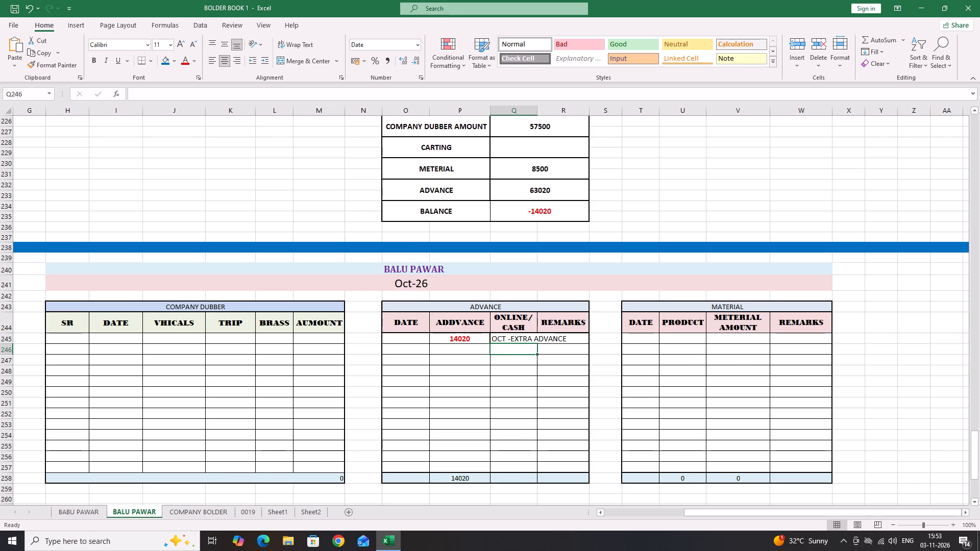
Start the first COMPANY DUBBER row at row 245 with SR 1 and date 02/11/226.
{"action": "left_click", "coordinate": [455, 346]}
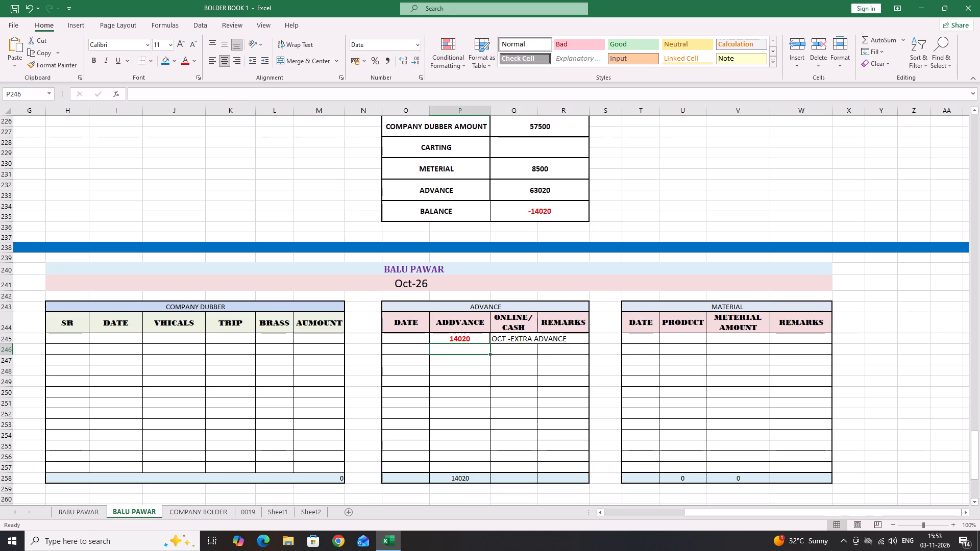
{"action": "left_click", "coordinate": [665, 340]}
{"action": "left_click", "coordinate": [64, 336]}
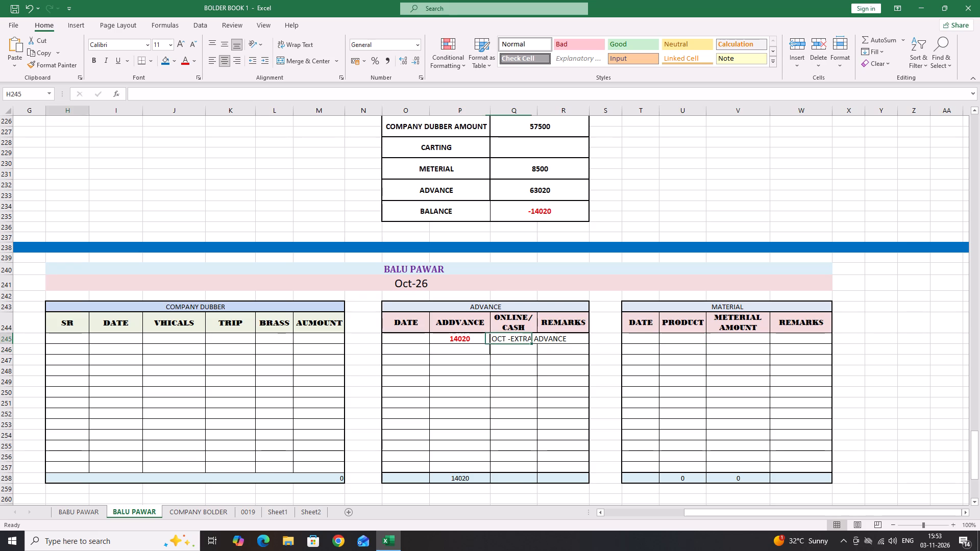
{"action": "key", "text": "1"}
{"action": "key", "text": "Tab"}
{"action": "type", "text": "02/"}
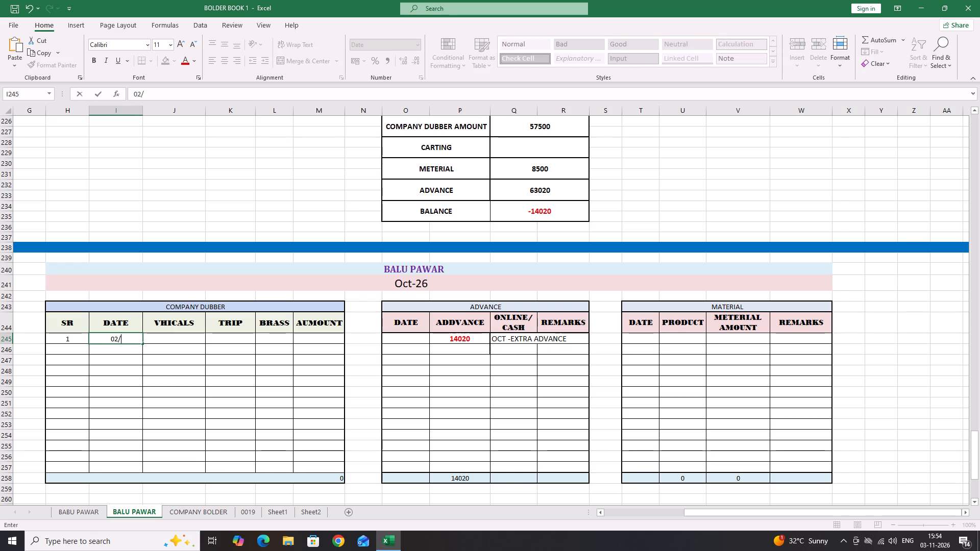
{"action": "type", "text": "11"}
{"action": "type", "text": "/23"}
{"action": "key", "text": "BackSpace"}
{"action": "type", "text": "26"}
{"action": "key", "text": "Tab"}
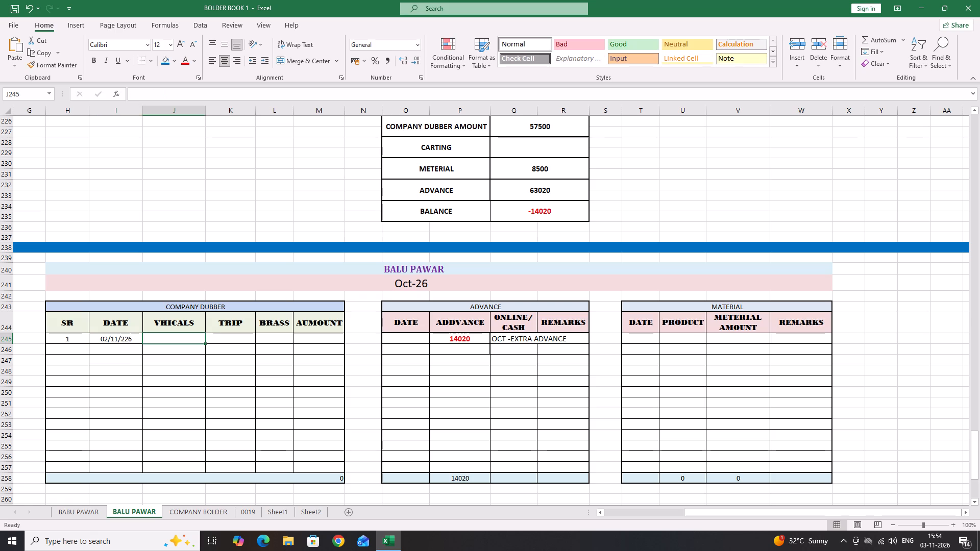
Copy the vehicle, trip, brass and amount cells J213:M213 into row 245, starting at J245.
{"action": "type", "text": "MH"}
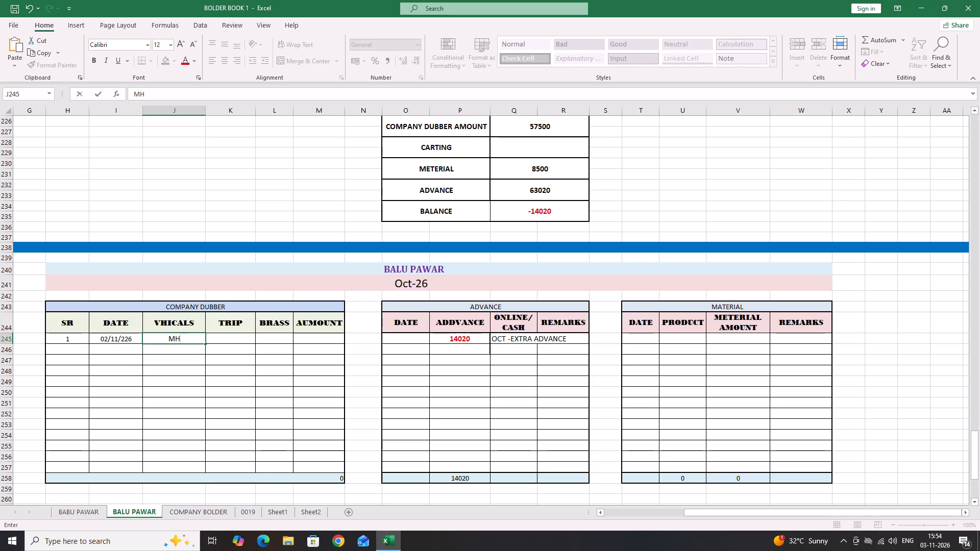
{"action": "scroll", "coordinate": [131, 321], "scroll_direction": "up", "scroll_amount": 4}
{"action": "scroll", "coordinate": [144, 267], "scroll_direction": "up", "scroll_amount": 3}
{"action": "left_click_drag", "start_coordinate": [162, 218], "coordinate": [176, 217]}
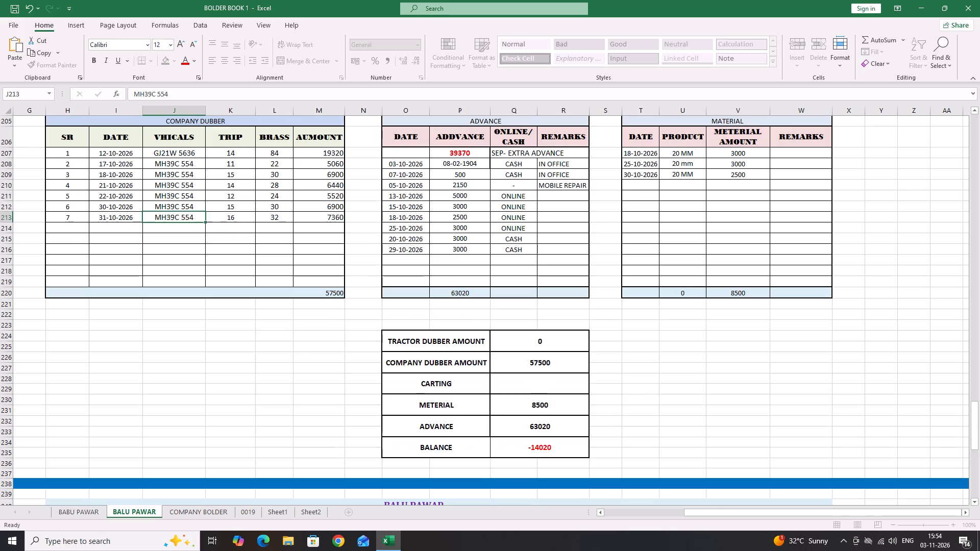
{"action": "left_click_drag", "start_coordinate": [176, 217], "coordinate": [312, 217]}
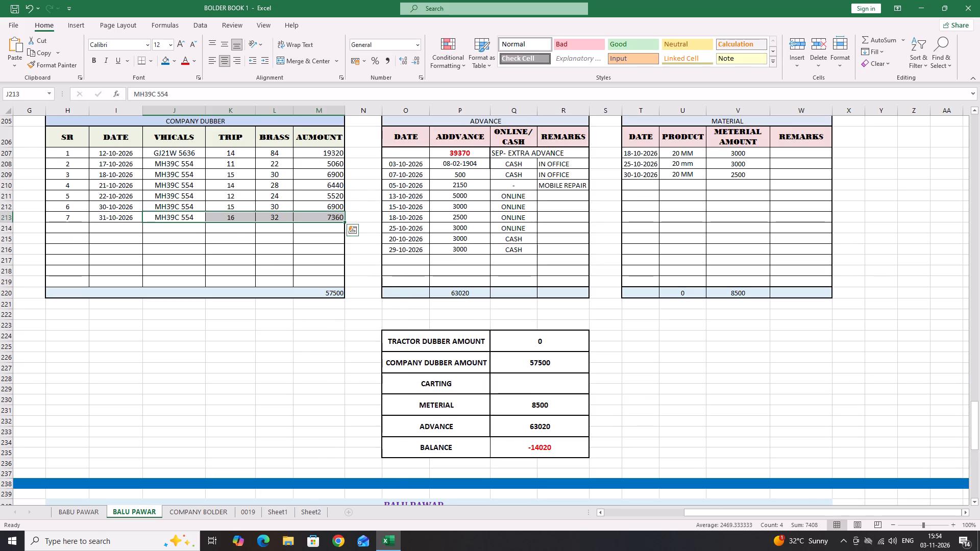
{"action": "right_click", "coordinate": [289, 219]}
{"action": "left_click", "coordinate": [308, 241]}
{"action": "scroll", "coordinate": [246, 303], "scroll_direction": "down", "scroll_amount": 5}
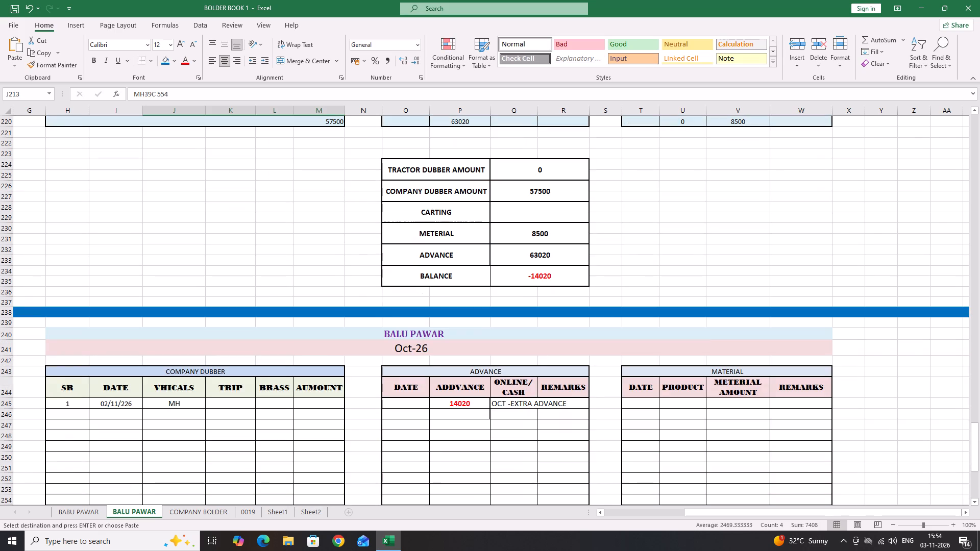
{"action": "left_click", "coordinate": [182, 400]}
{"action": "key", "text": "ctrl+v"}
{"action": "key", "text": "Tab"}
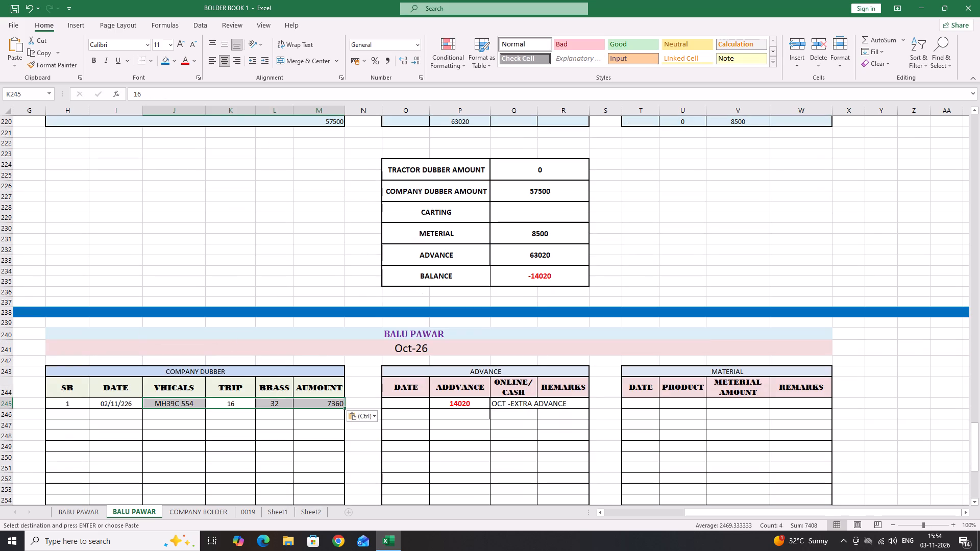
Set the TRIP value in K245 to 15.
{"action": "key", "text": "0"}
{"action": "key", "text": "Tab"}
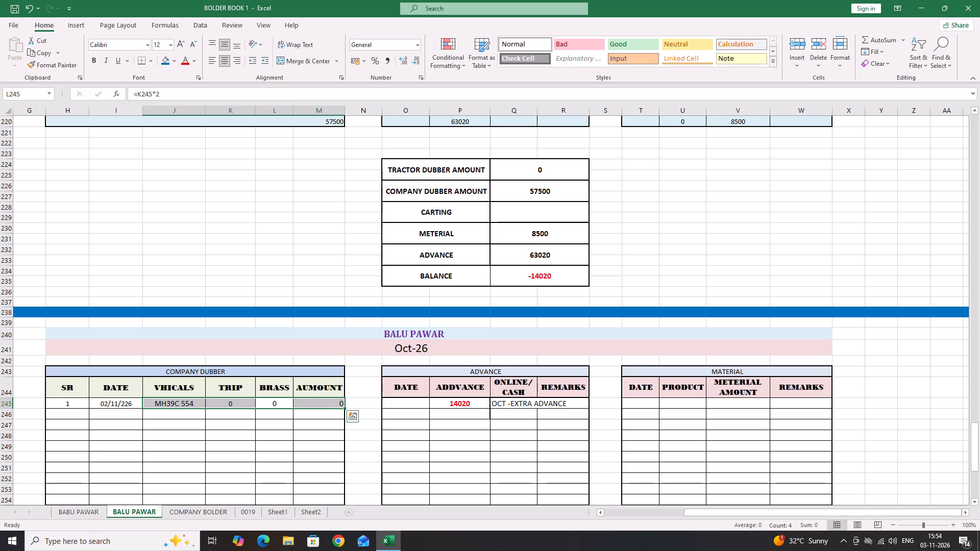
{"action": "key", "text": "shift+Tab"}
{"action": "type", "text": "15"}
{"action": "key", "text": "Tab"}
Examine the new block's totals row and the summary table below it, including the balance.
{"action": "scroll", "coordinate": [353, 470], "scroll_direction": "down", "scroll_amount": 3}
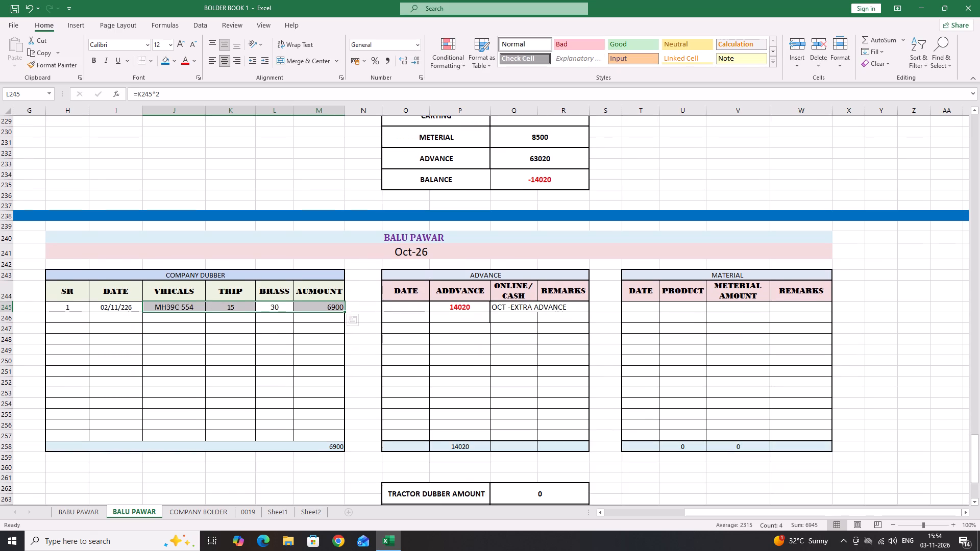
{"action": "scroll", "coordinate": [417, 429], "scroll_direction": "down", "scroll_amount": 5}
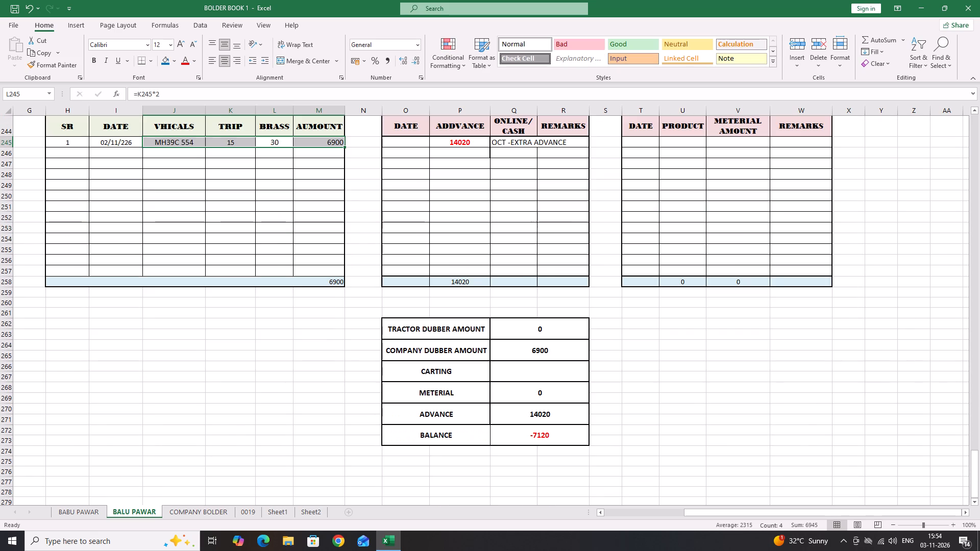
{"action": "scroll", "coordinate": [418, 431], "scroll_direction": "down", "scroll_amount": 1}
{"action": "scroll", "coordinate": [418, 431], "scroll_direction": "up", "scroll_amount": 6}
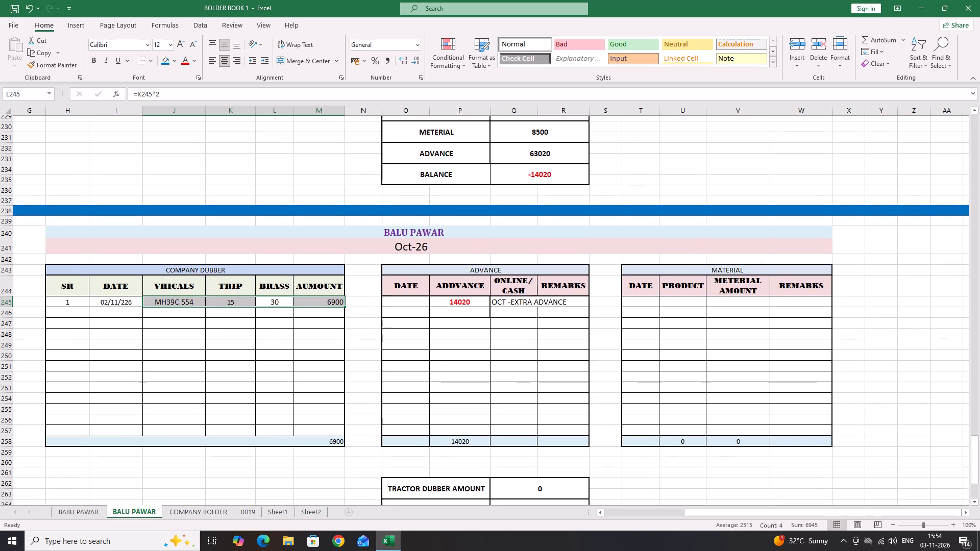
{"action": "scroll", "coordinate": [418, 431], "scroll_direction": "up", "scroll_amount": 1}
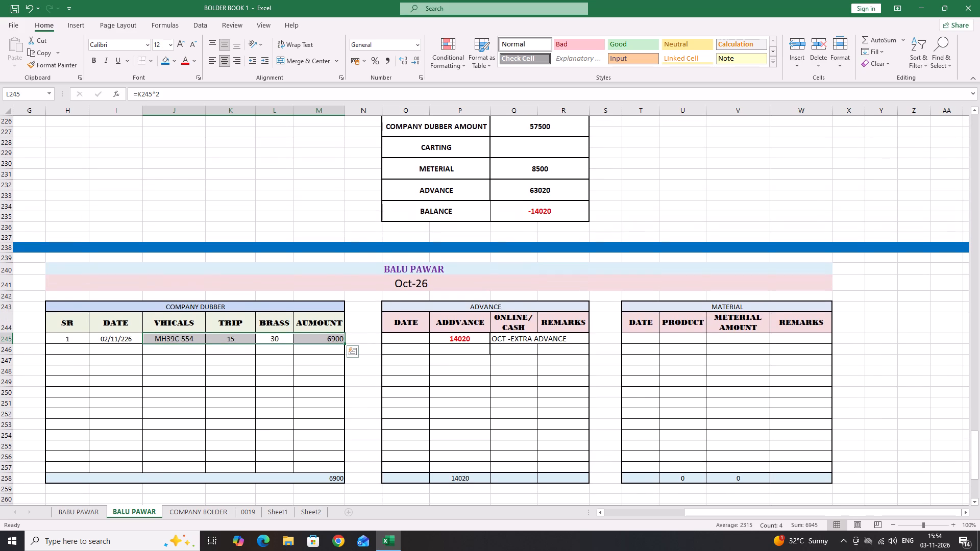
Add a MATERIAL entry in row 210 of the October block: date 31/10/26, product 20 MM, amount 3000.
{"action": "left_click", "coordinate": [641, 334]}
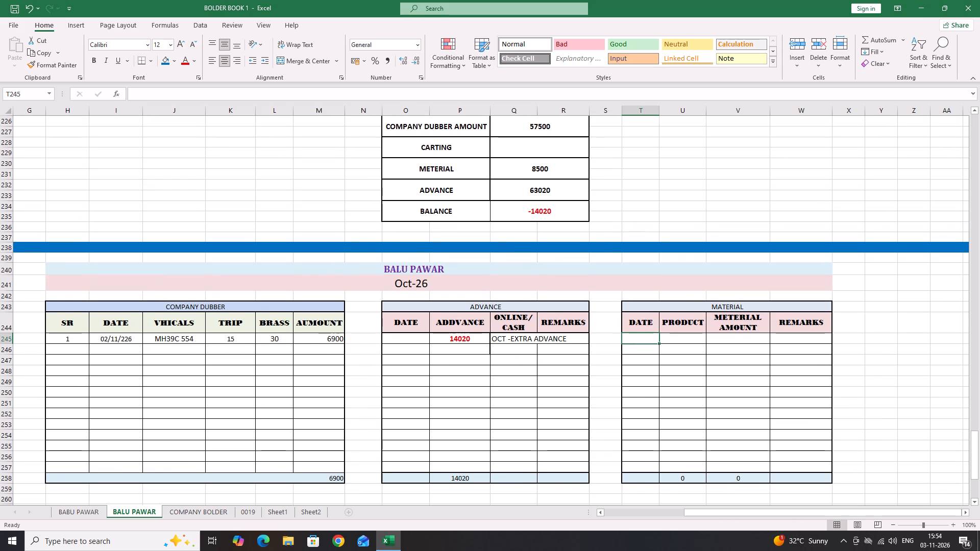
{"action": "scroll", "coordinate": [666, 337], "scroll_direction": "up", "scroll_amount": 8}
{"action": "scroll", "coordinate": [666, 337], "scroll_direction": "down", "scroll_amount": 3}
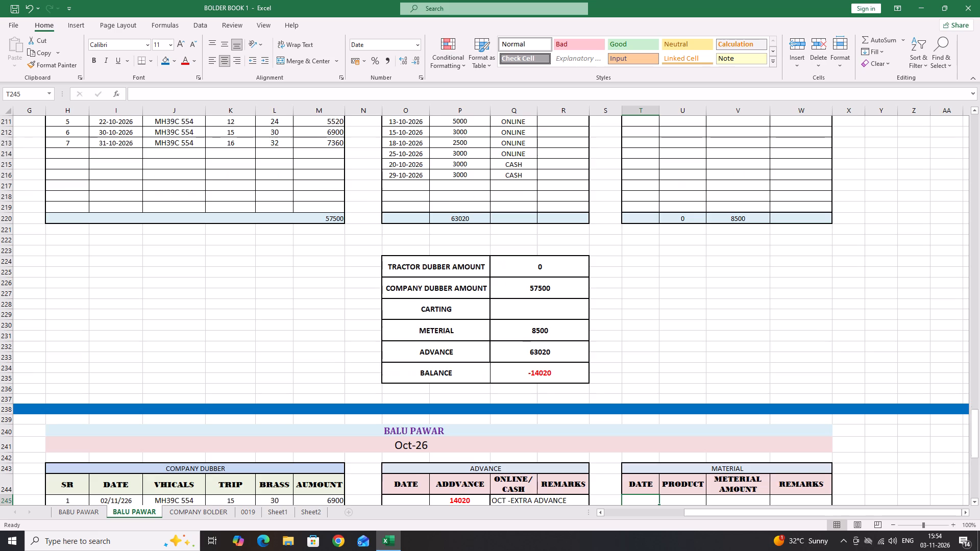
{"action": "scroll", "coordinate": [666, 337], "scroll_direction": "down", "scroll_amount": 5}
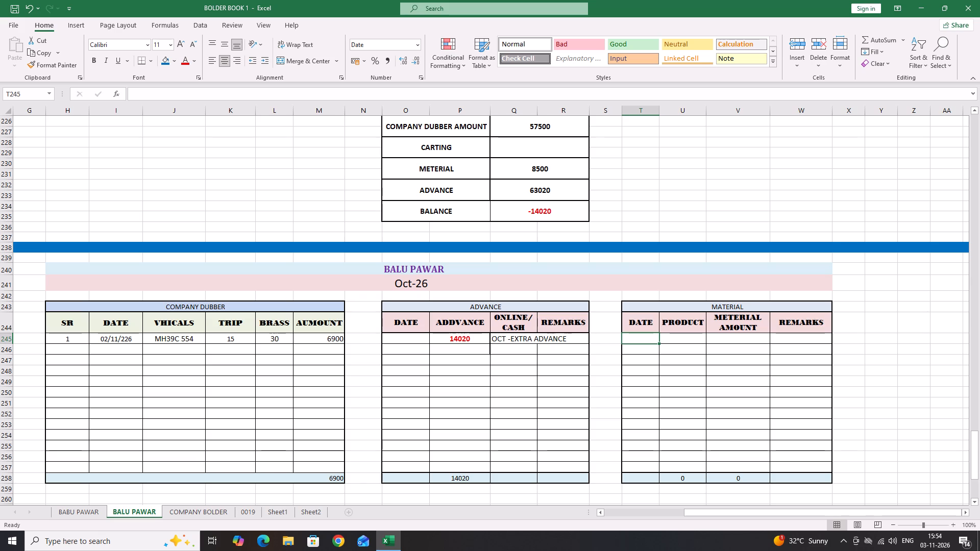
{"action": "scroll", "coordinate": [657, 344], "scroll_direction": "up", "scroll_amount": 5}
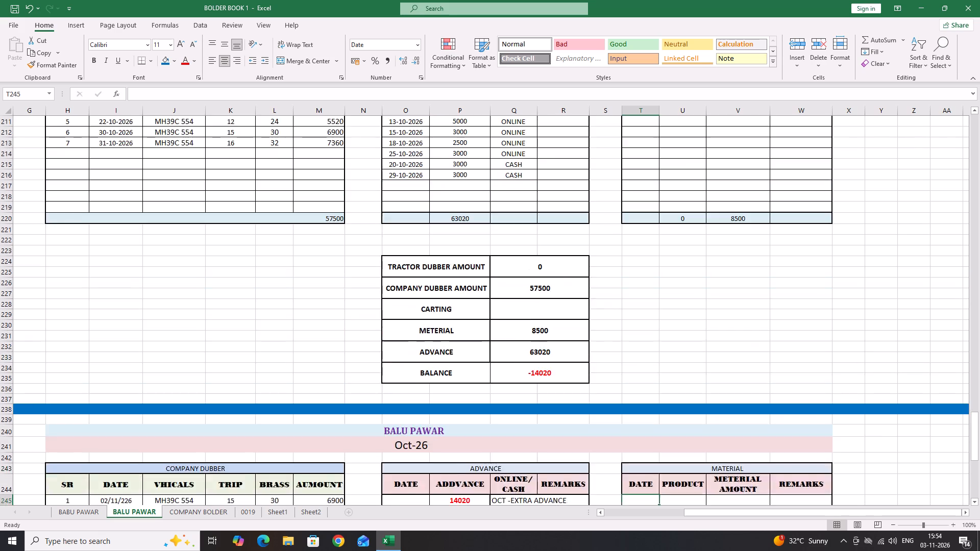
{"action": "scroll", "coordinate": [656, 370], "scroll_direction": "up", "scroll_amount": 6}
{"action": "left_click", "coordinate": [647, 321]}
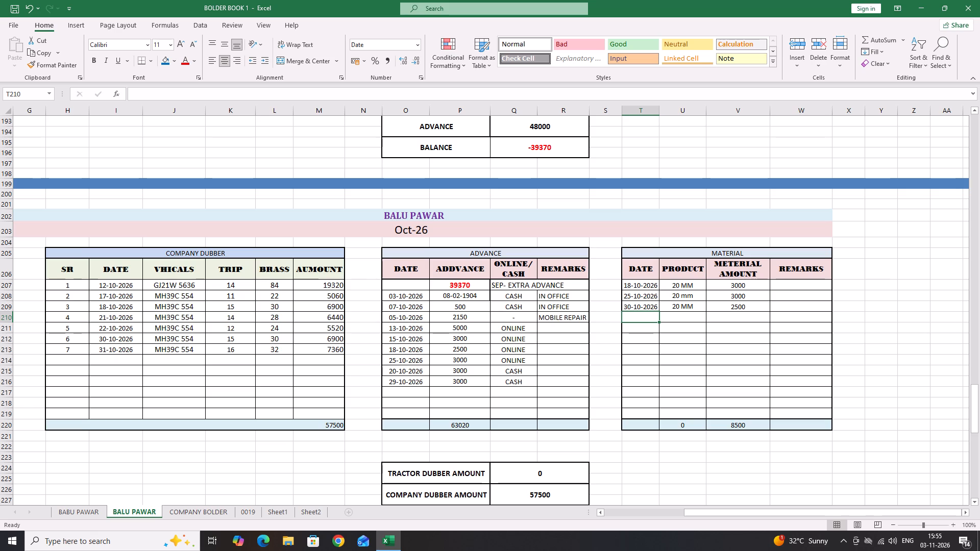
{"action": "key", "text": "3"}
{"action": "type", "text": "1/10/"}
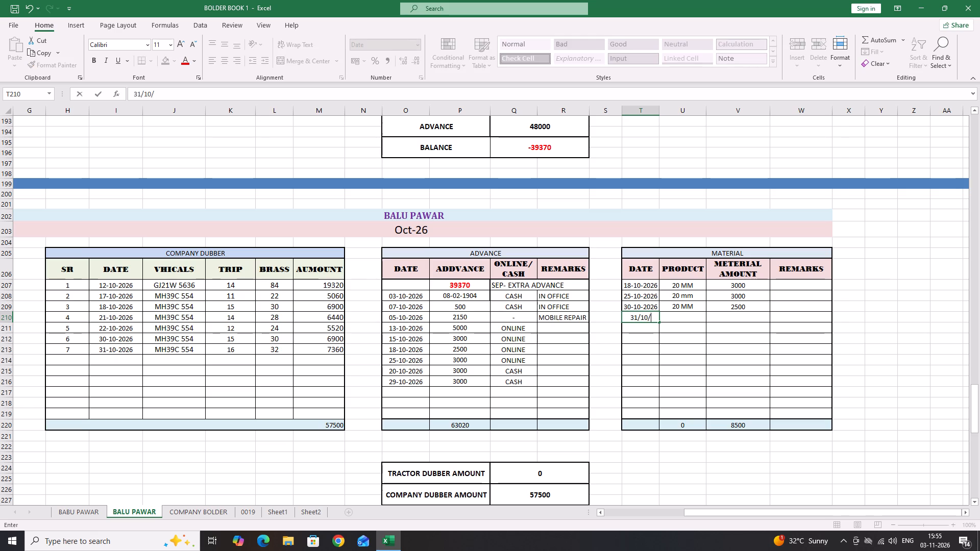
{"action": "type", "text": "26"}
{"action": "key", "text": "Right"}
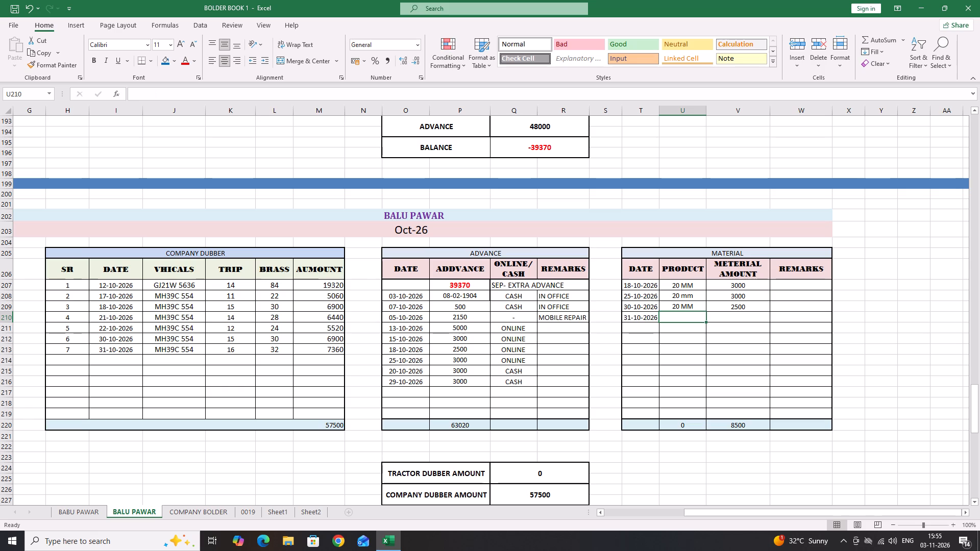
{"action": "type", "text": "20"}
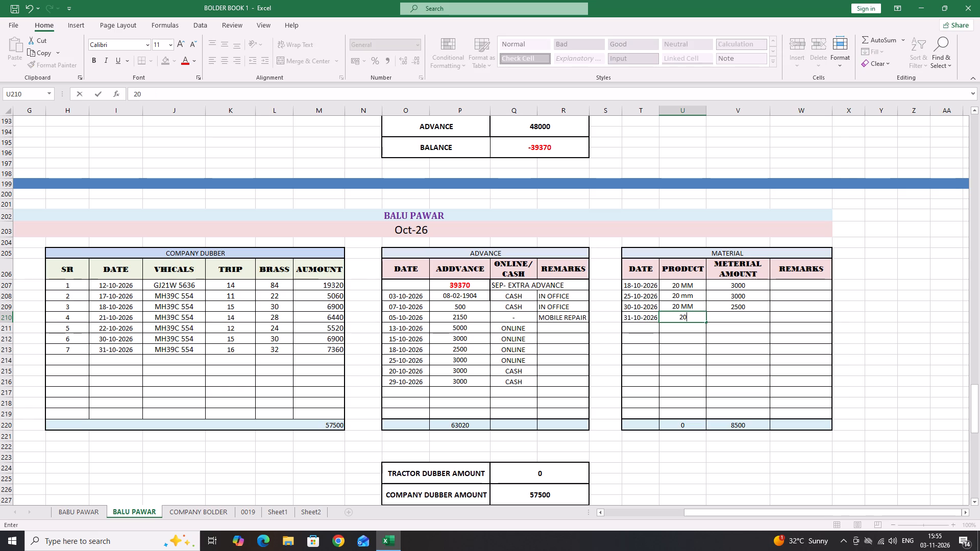
{"action": "key", "text": "space"}
{"action": "key", "text": "m"}
{"action": "key", "text": "Right"}
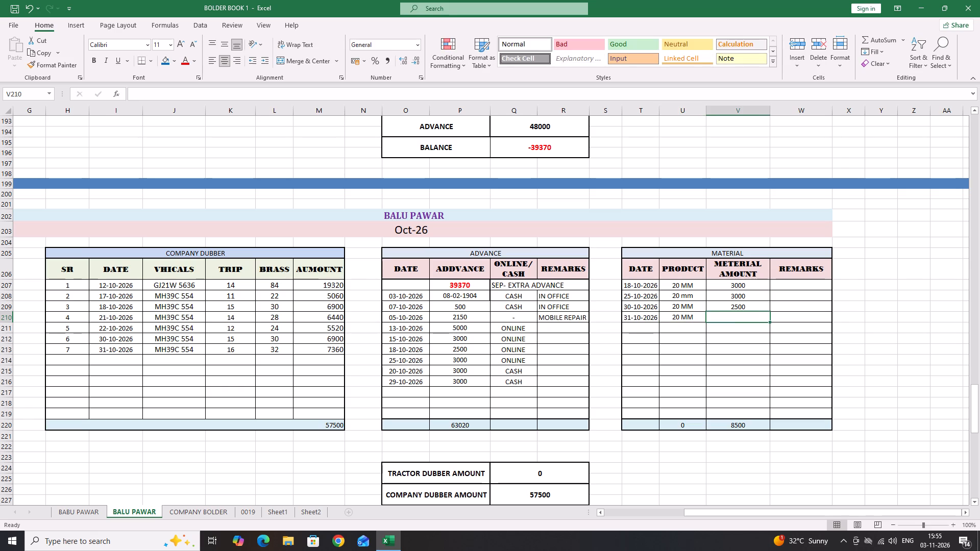
{"action": "type", "text": "3000"}
{"action": "key", "text": "Return"}
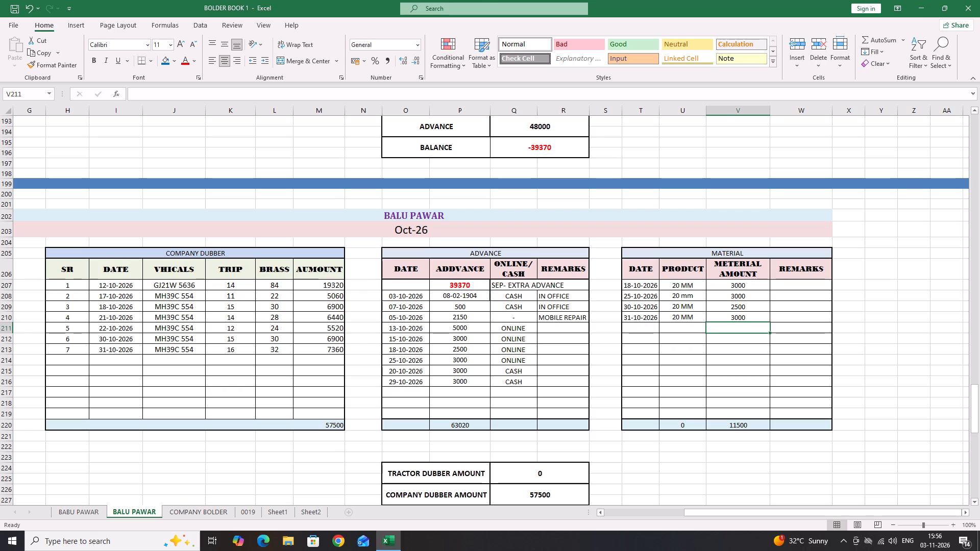
Set the carried-forward OCT -EXTRA ADVANCE amount in P245 to 17020, matching the October balance.
{"action": "scroll", "coordinate": [249, 229], "scroll_direction": "down", "scroll_amount": 1}
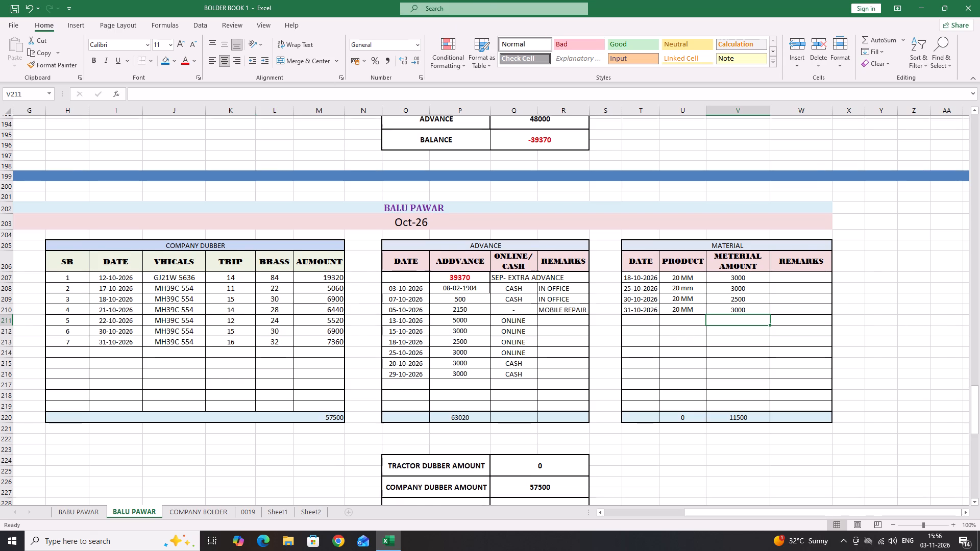
{"action": "scroll", "coordinate": [249, 231], "scroll_direction": "down", "scroll_amount": 4}
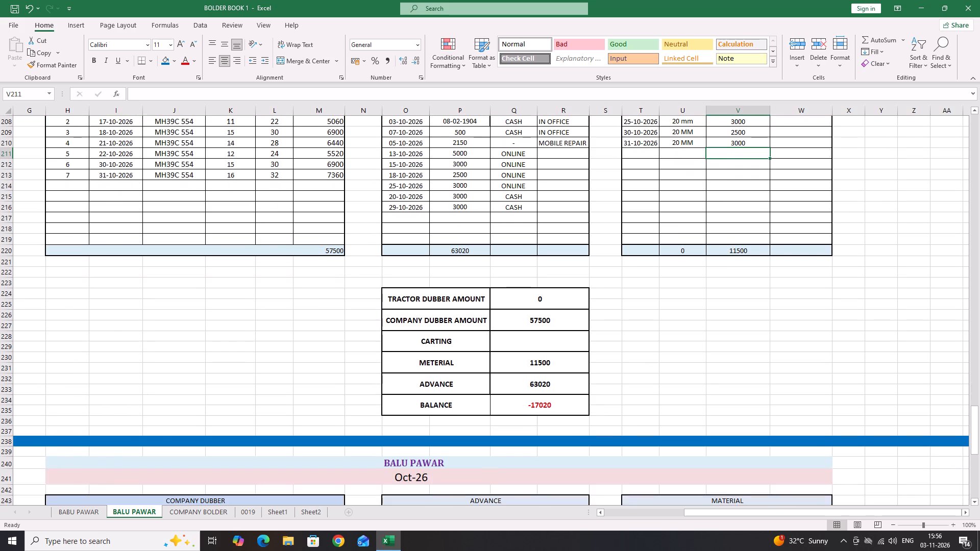
{"action": "scroll", "coordinate": [246, 242], "scroll_direction": "up", "scroll_amount": 1}
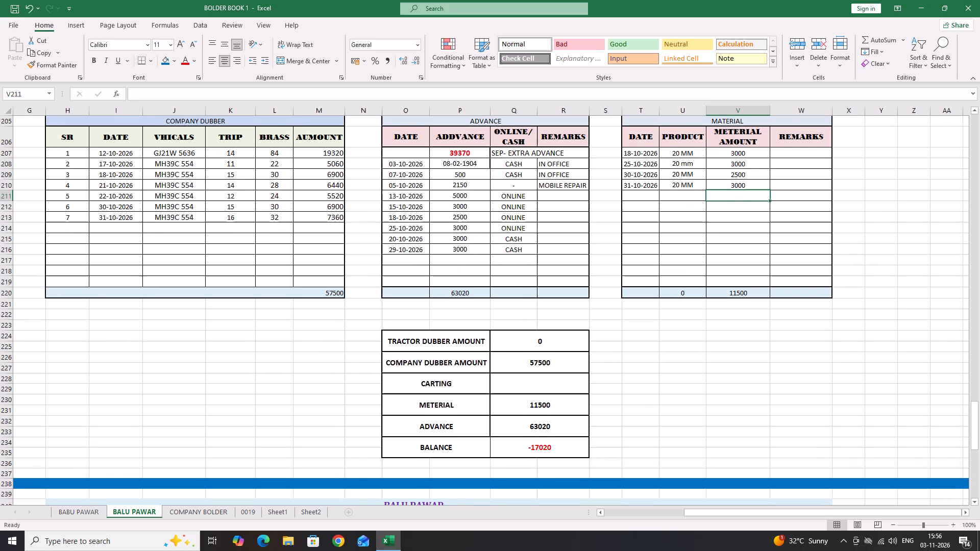
{"action": "scroll", "coordinate": [244, 245], "scroll_direction": "down", "scroll_amount": 4}
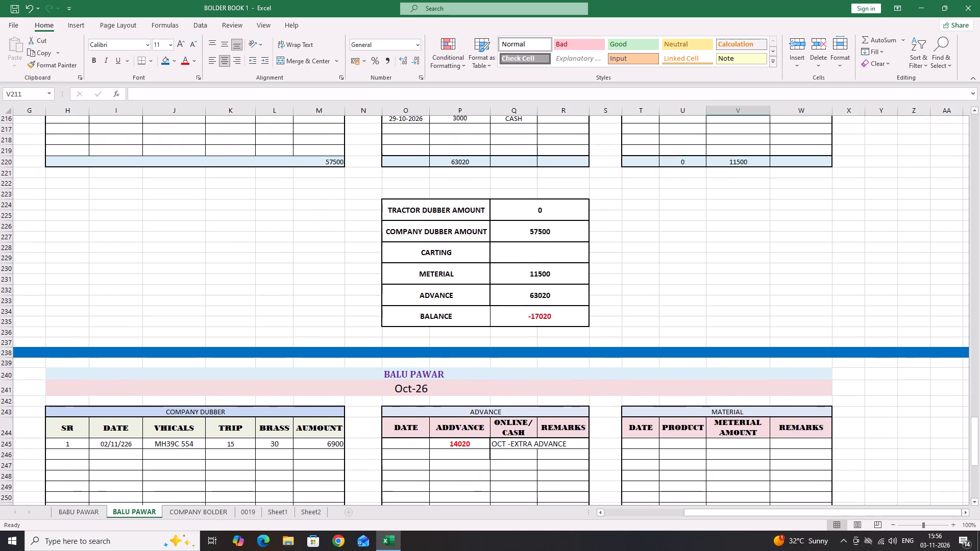
{"action": "scroll", "coordinate": [244, 246], "scroll_direction": "up", "scroll_amount": 4}
{"action": "scroll", "coordinate": [244, 247], "scroll_direction": "down", "scroll_amount": 4}
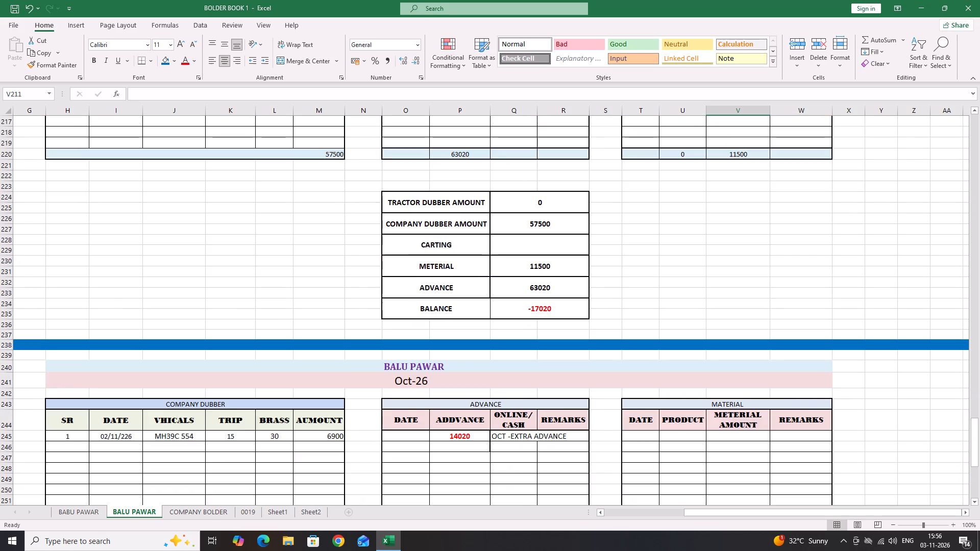
{"action": "scroll", "coordinate": [244, 248], "scroll_direction": "down", "scroll_amount": 5}
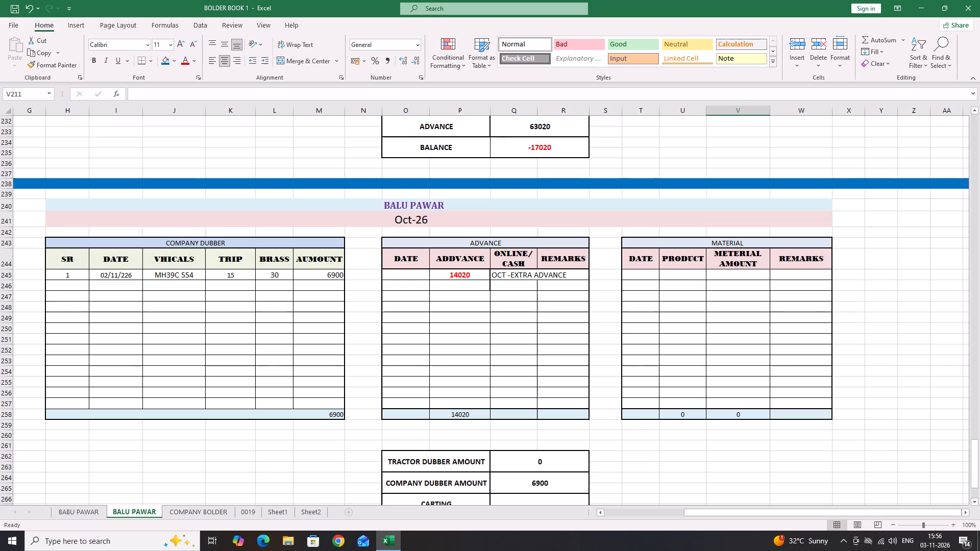
{"action": "left_click", "coordinate": [454, 273]}
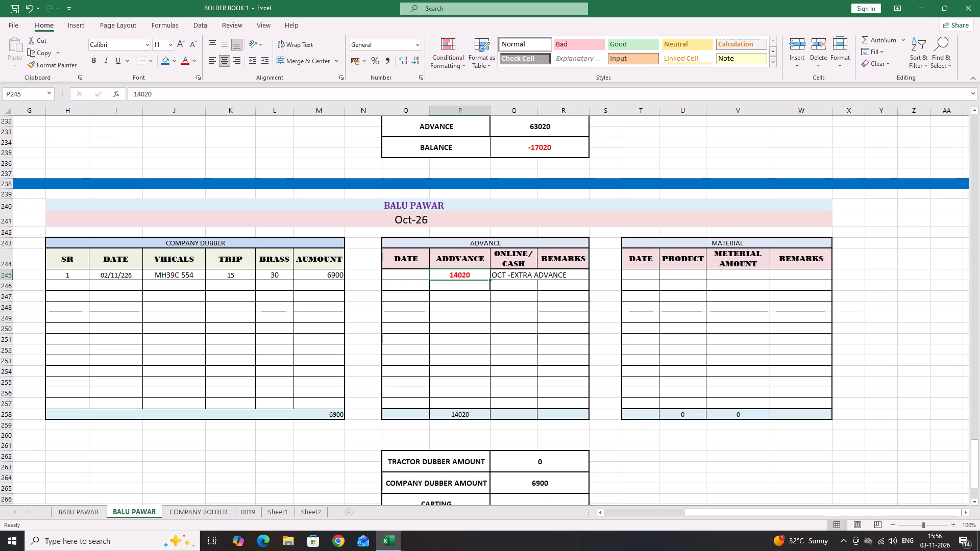
{"action": "type", "text": "17020"}
{"action": "key", "text": "Tab"}
Enter the first MATERIAL row of the new block in row 245: date 03/11/26, product 20 MM, amount 2500.
{"action": "key", "text": "Tab"}
{"action": "key", "text": "Tab"}
{"action": "key", "text": "Tab"}
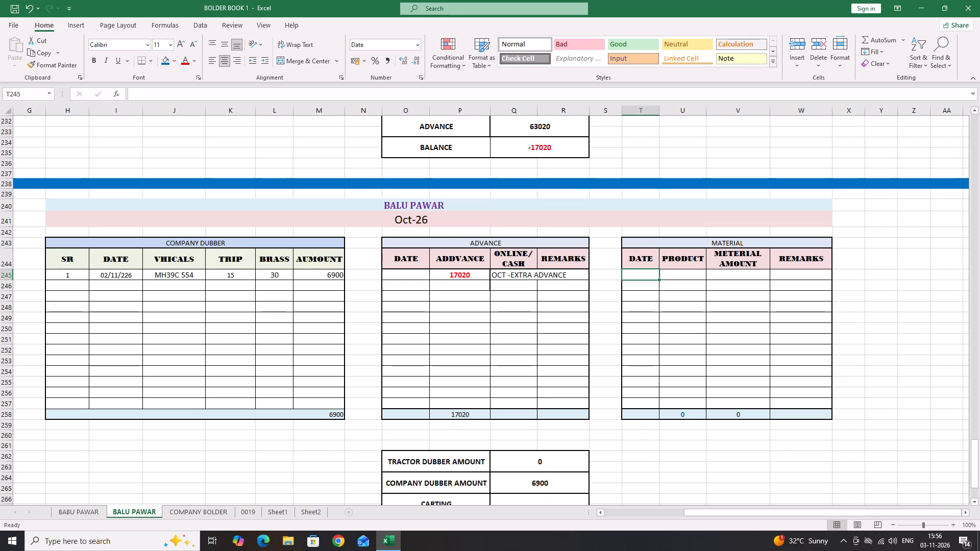
{"action": "key", "text": "0"}
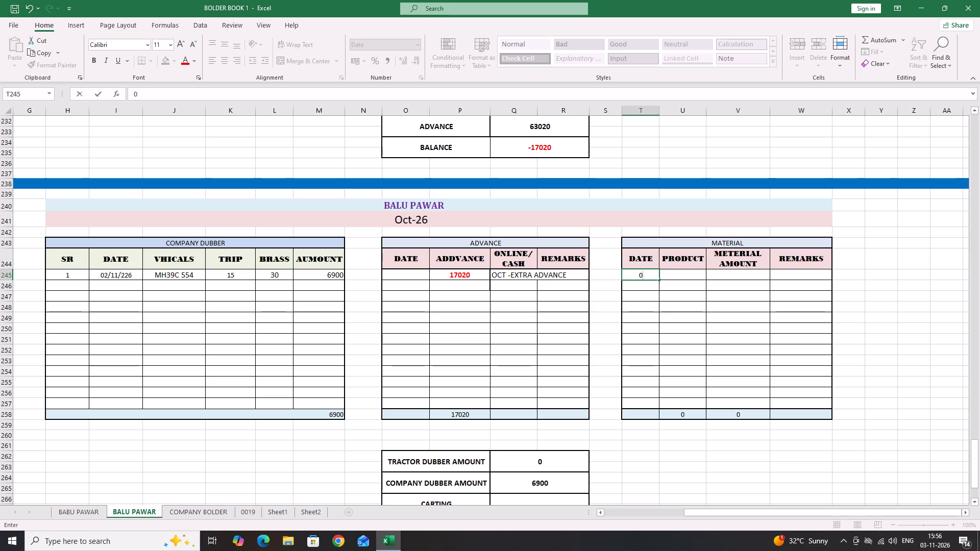
{"action": "type", "text": "3/1"}
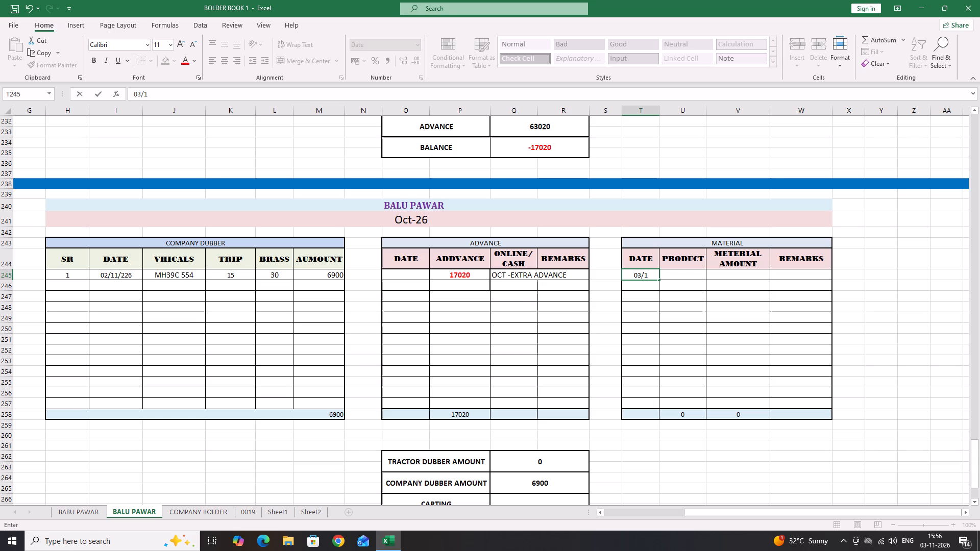
{"action": "type", "text": "1/2"}
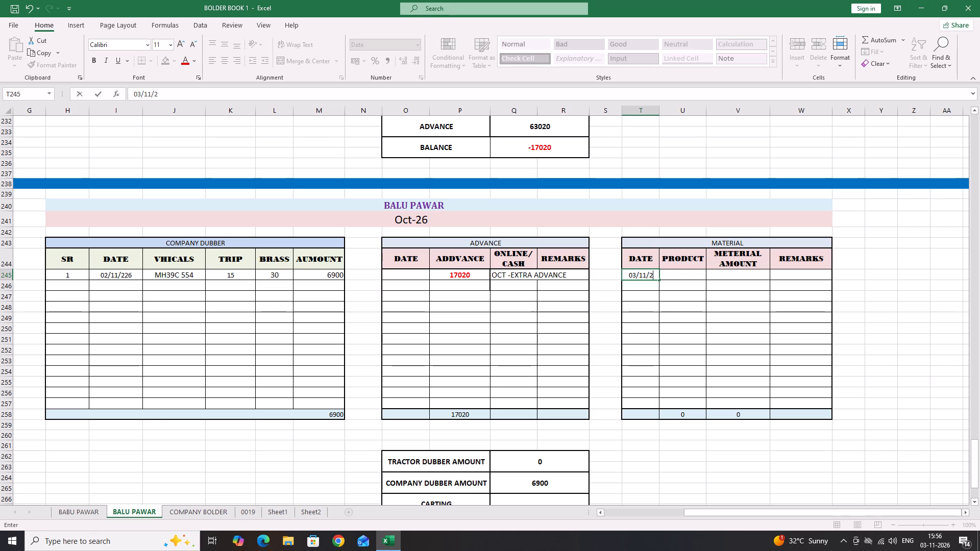
{"action": "key", "text": "6"}
{"action": "key", "text": "Tab"}
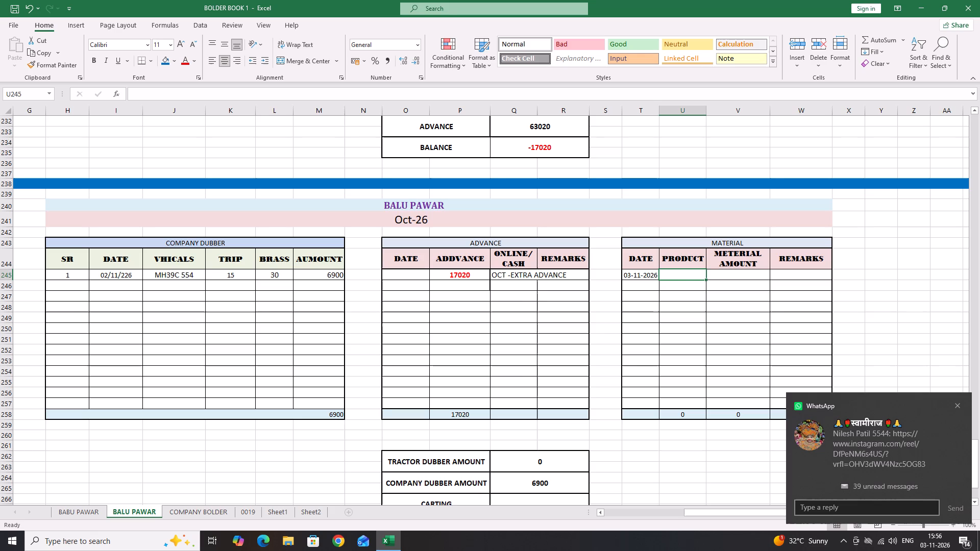
{"action": "type", "text": "20"}
{"action": "key", "text": "space"}
{"action": "type", "text": "MM"}
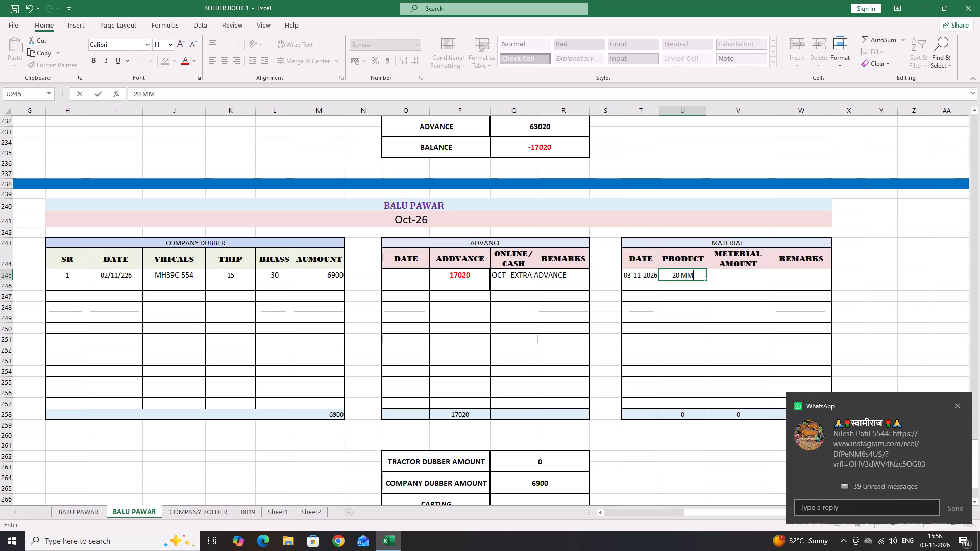
{"action": "key", "text": "Tab"}
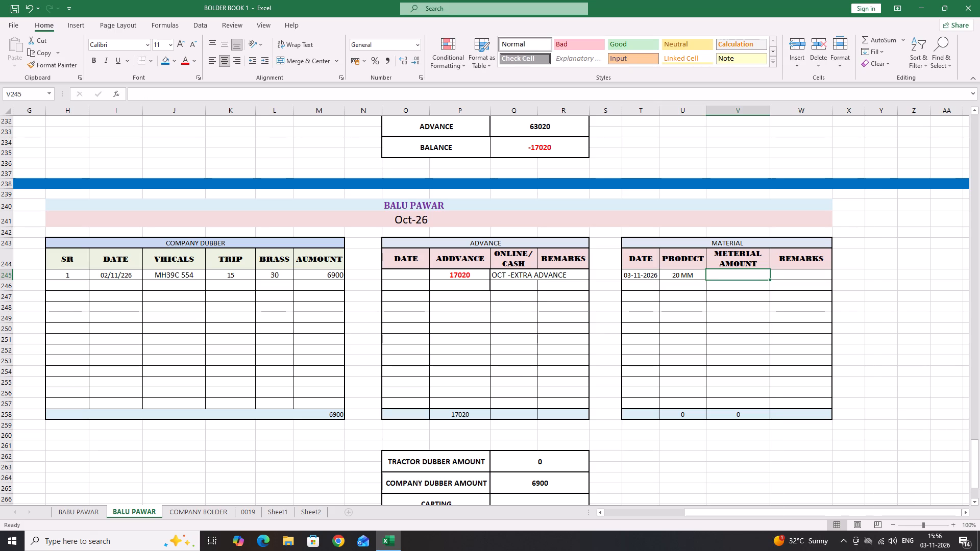
{"action": "type", "text": "3000"}
{"action": "key", "text": "BackSpace"}
{"action": "key", "text": "BackSpace"}
{"action": "key", "text": "BackSpace"}
{"action": "key", "text": "BackSpace"}
{"action": "key", "text": "BackSpace"}
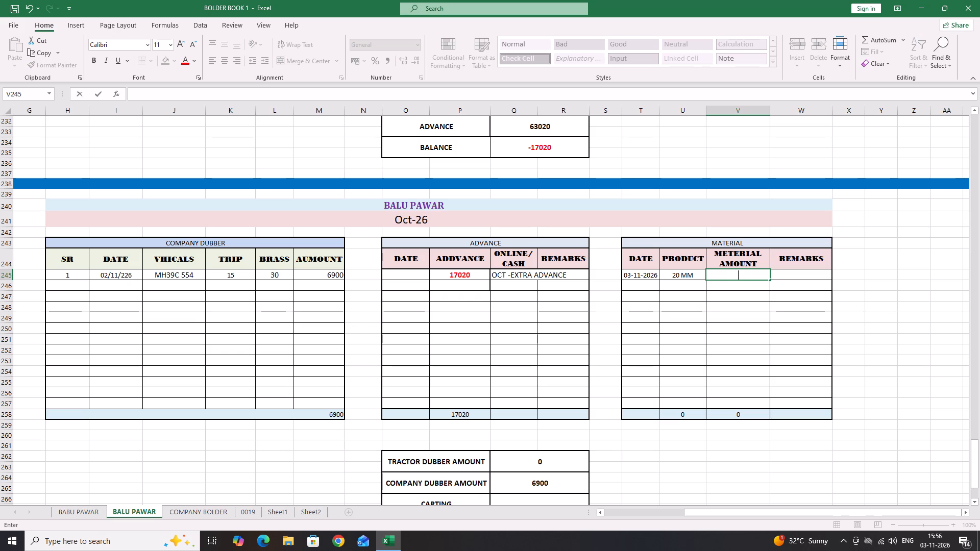
{"action": "key", "text": "2"}
{"action": "type", "text": "500"}
{"action": "key", "text": "Return"}
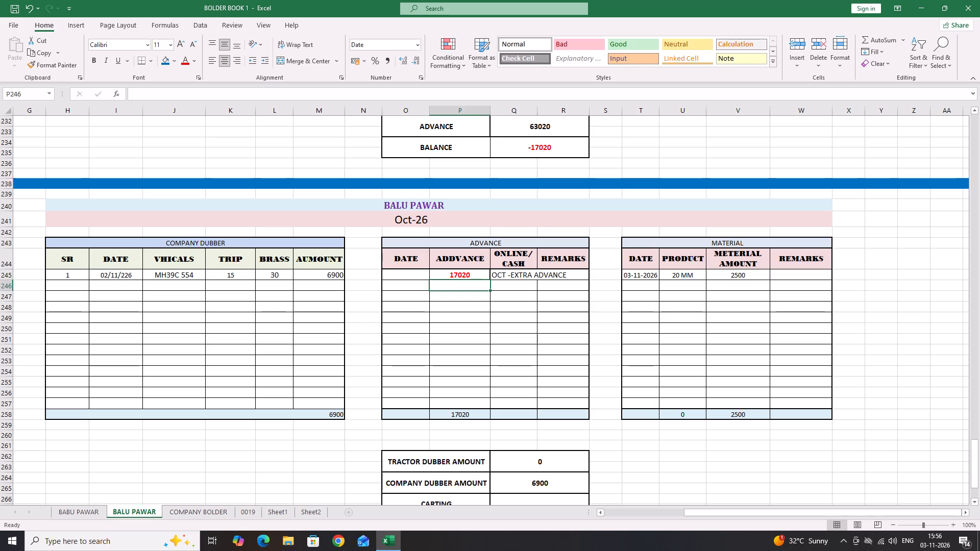
Examine the new block's totals row and the summary table below it, including the balance.
{"action": "scroll", "coordinate": [480, 325], "scroll_direction": "down", "scroll_amount": 1}
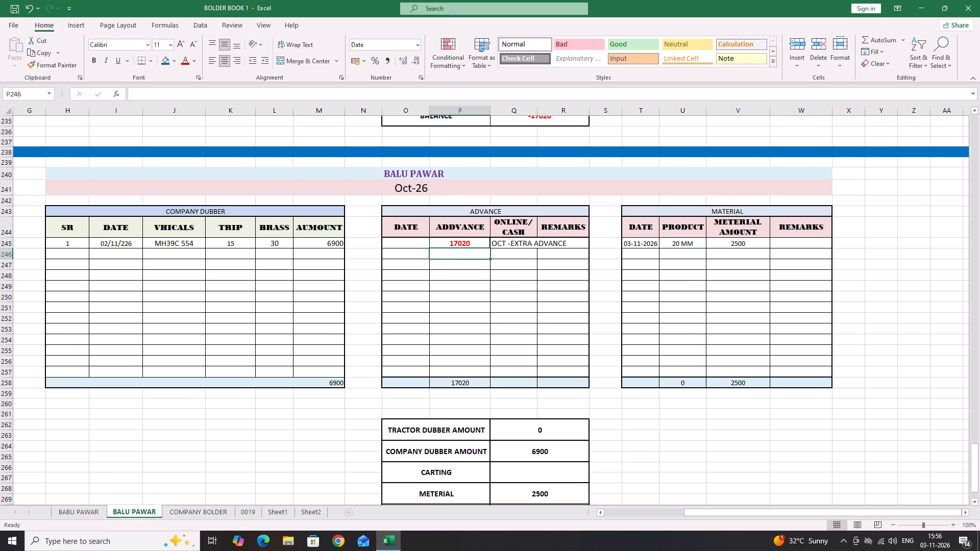
{"action": "scroll", "coordinate": [326, 299], "scroll_direction": "down", "scroll_amount": 3}
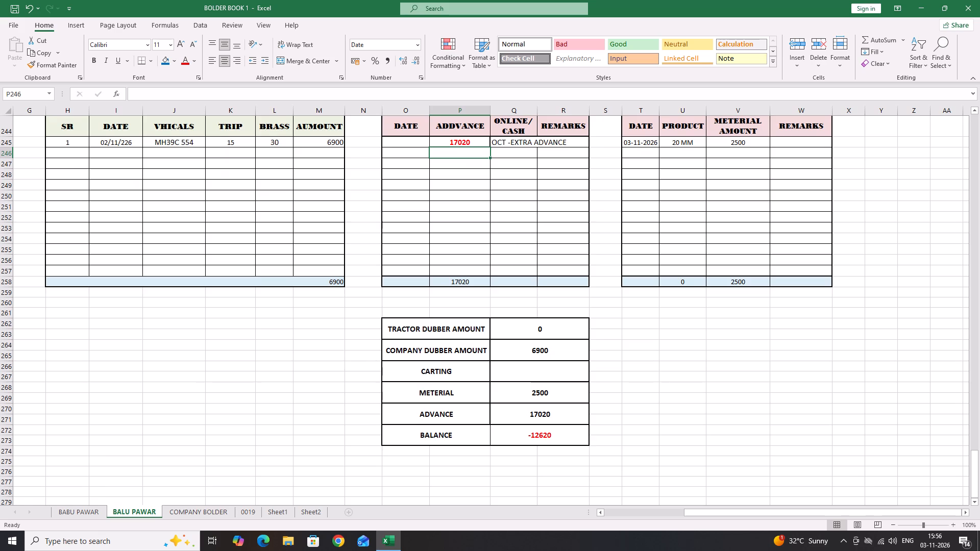
{"action": "scroll", "coordinate": [353, 315], "scroll_direction": "down", "scroll_amount": 1}
{"action": "scroll", "coordinate": [353, 315], "scroll_direction": "up", "scroll_amount": 5}
{"action": "scroll", "coordinate": [351, 317], "scroll_direction": "down", "scroll_amount": 1}
{"action": "scroll", "coordinate": [351, 317], "scroll_direction": "up", "scroll_amount": 6}
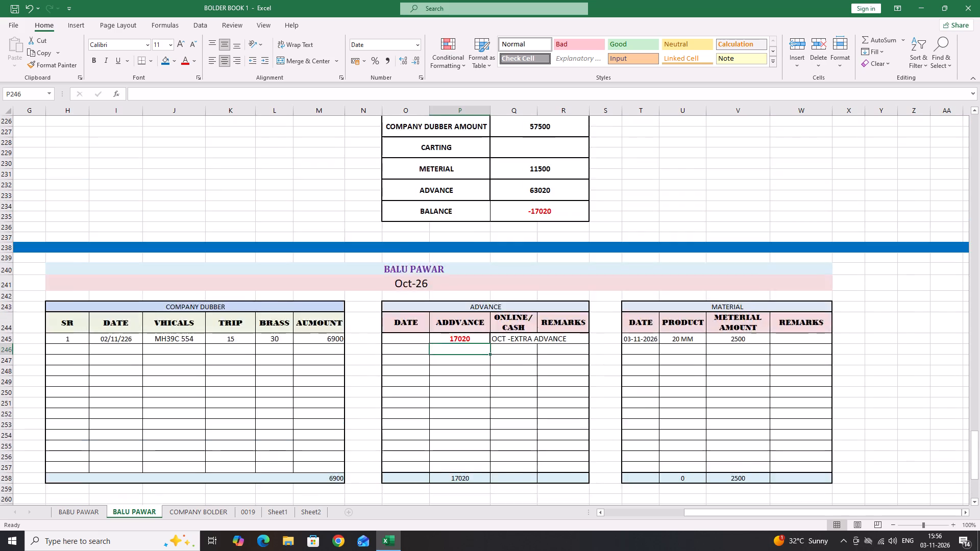
Delete the empty rows 174 to 180 from the Sep-26 block.
{"action": "scroll", "coordinate": [351, 317], "scroll_direction": "up", "scroll_amount": 18}
{"action": "scroll", "coordinate": [351, 317], "scroll_direction": "up", "scroll_amount": 3}
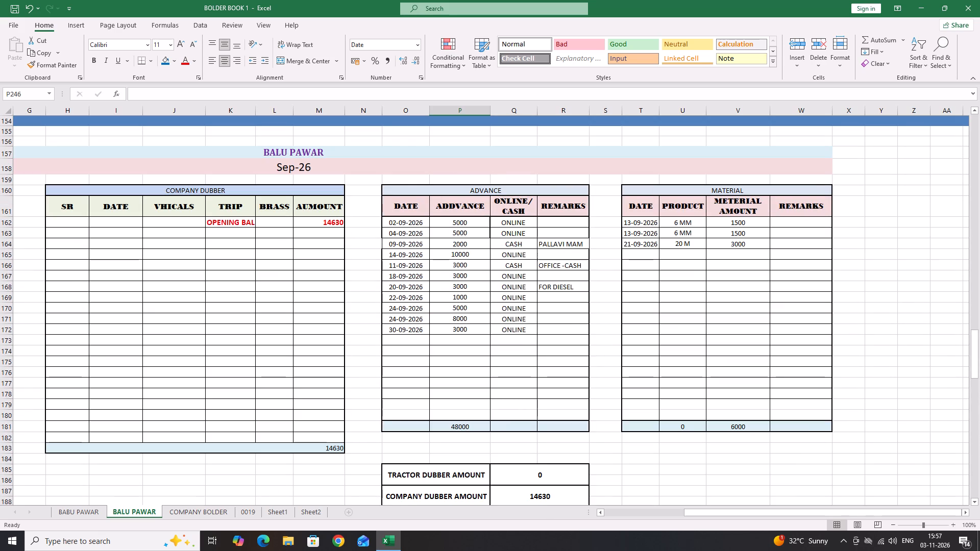
{"action": "left_click_drag", "start_coordinate": [7, 353], "coordinate": [9, 412]}
{"action": "right_click", "coordinate": [8, 400]}
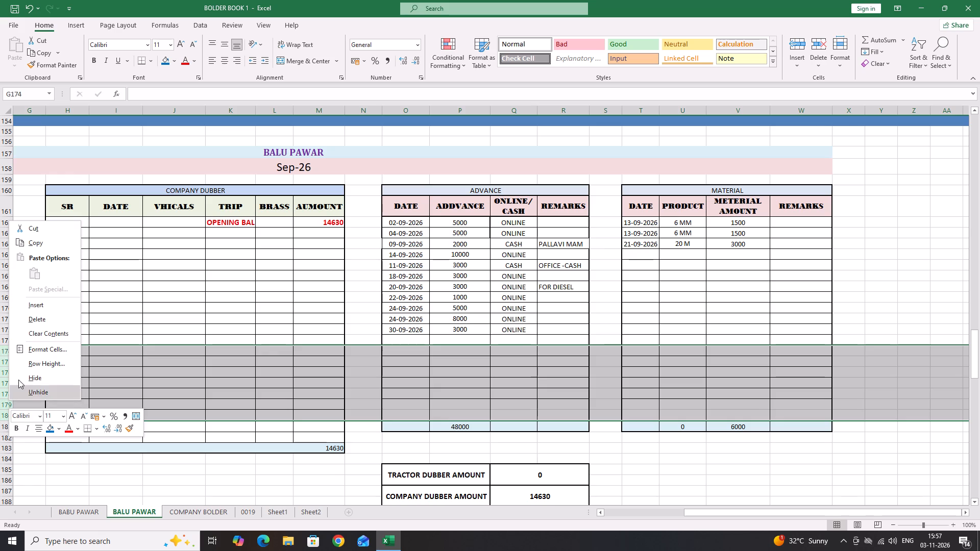
{"action": "left_click", "coordinate": [35, 324]}
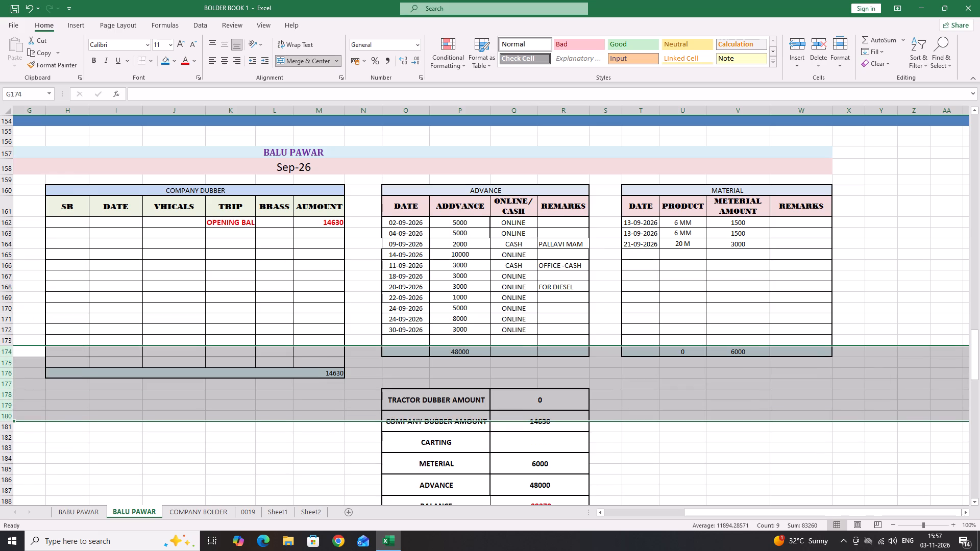
{"action": "scroll", "coordinate": [82, 420], "scroll_direction": "down", "scroll_amount": 3}
{"action": "left_click", "coordinate": [82, 420]}
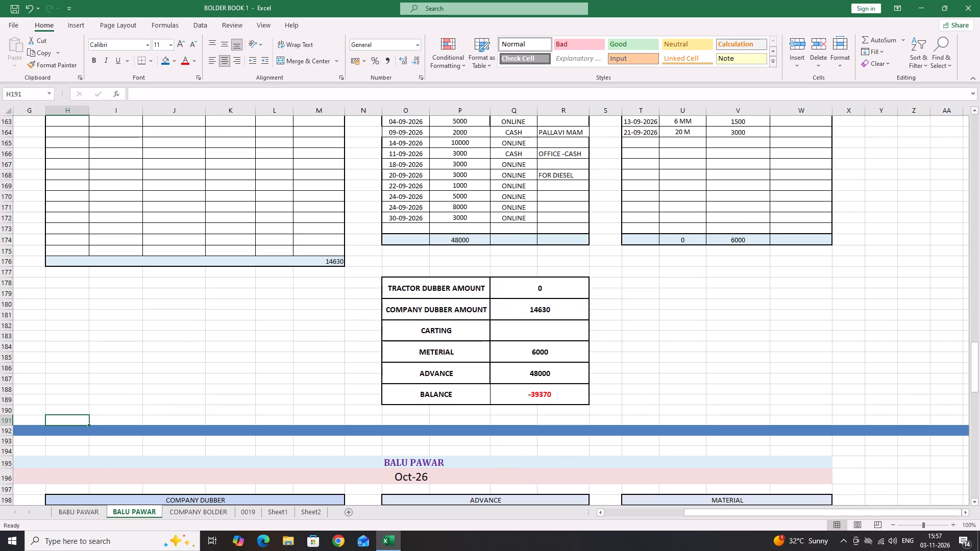
{"action": "scroll", "coordinate": [95, 403], "scroll_direction": "up", "scroll_amount": 3}
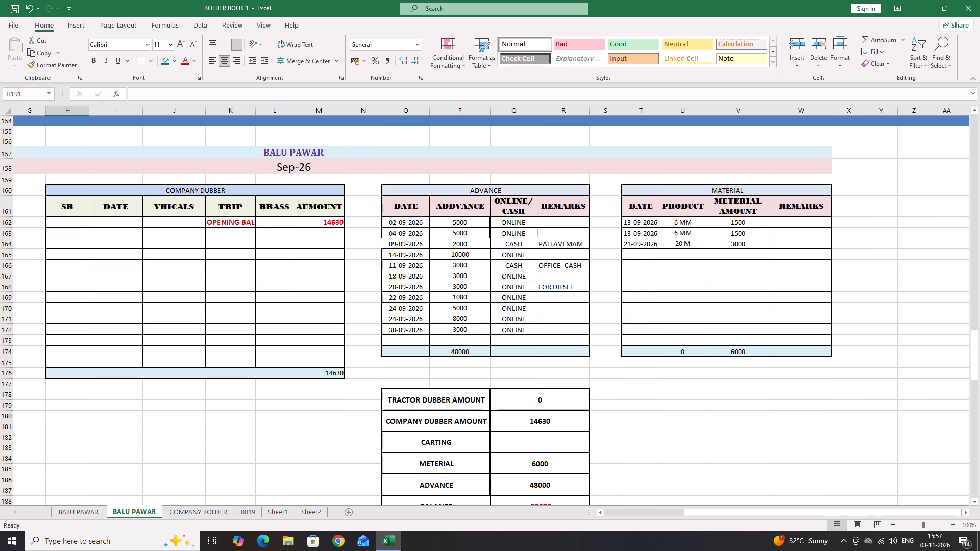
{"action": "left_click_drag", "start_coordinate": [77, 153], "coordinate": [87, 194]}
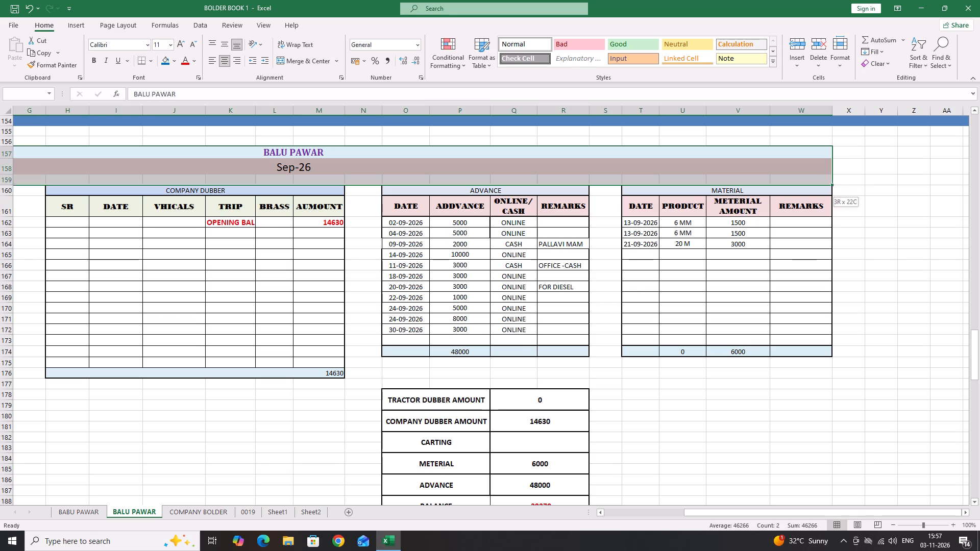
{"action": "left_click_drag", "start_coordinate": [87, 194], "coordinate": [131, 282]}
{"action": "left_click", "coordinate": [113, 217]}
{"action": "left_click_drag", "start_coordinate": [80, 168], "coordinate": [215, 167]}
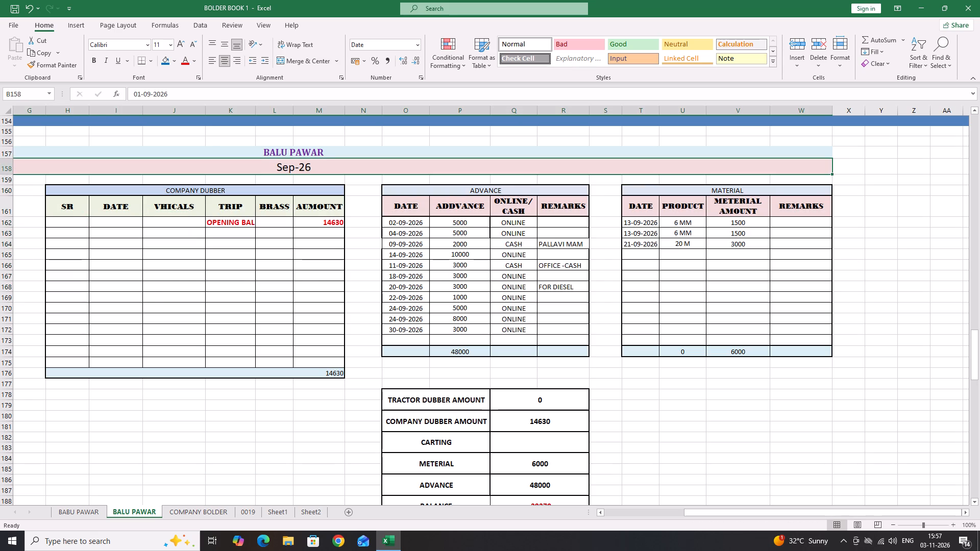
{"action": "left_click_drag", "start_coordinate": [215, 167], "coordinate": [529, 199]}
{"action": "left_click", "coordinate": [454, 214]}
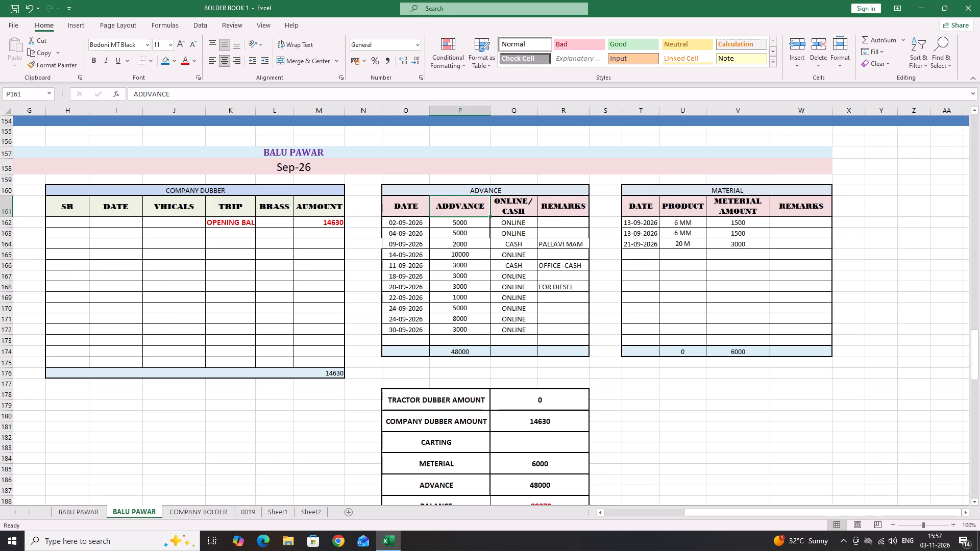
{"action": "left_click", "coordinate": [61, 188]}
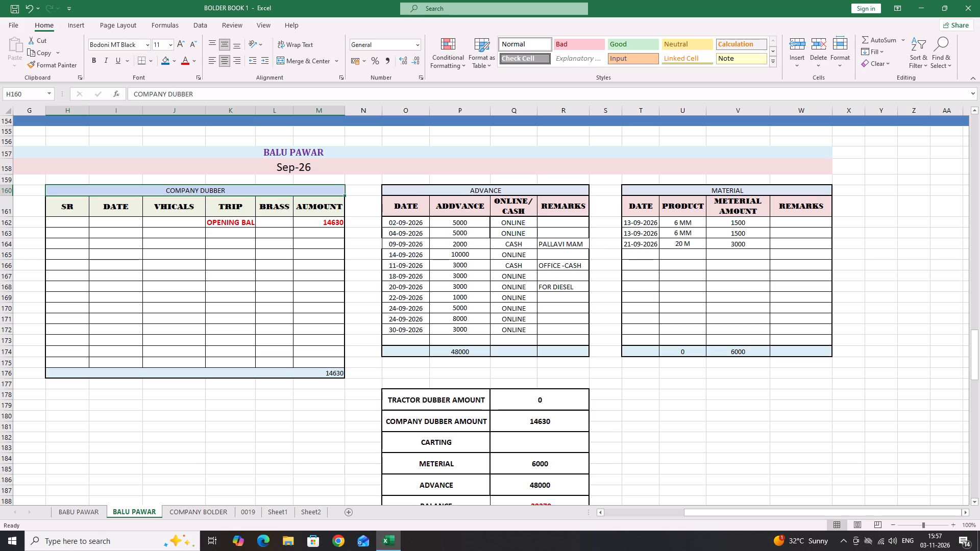
Unmerge the name title in row 157 and the Sep-26 date title in row 158 above the September tables.
{"action": "left_click_drag", "start_coordinate": [142, 150], "coordinate": [197, 150]}
{"action": "left_click", "coordinate": [284, 60]}
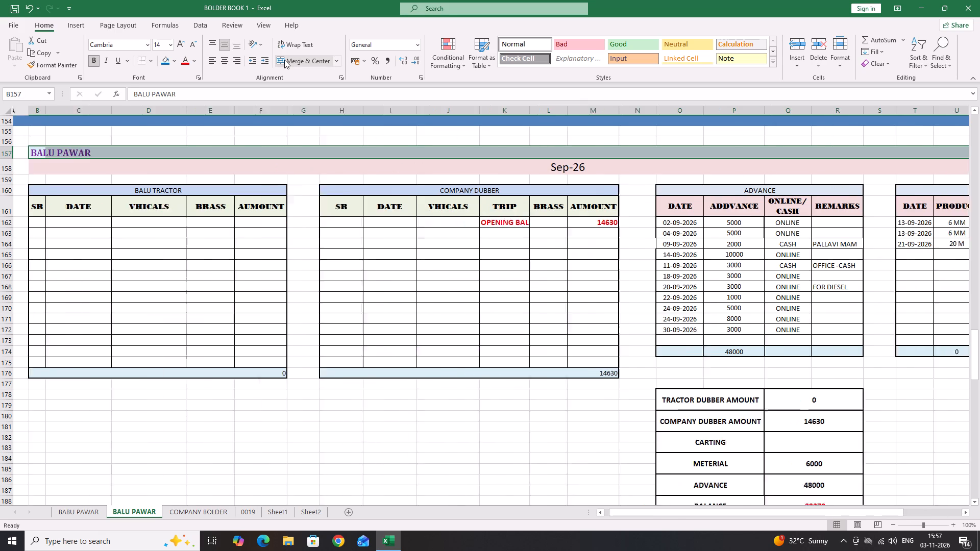
{"action": "left_click", "coordinate": [407, 375]}
{"action": "left_click", "coordinate": [401, 169]}
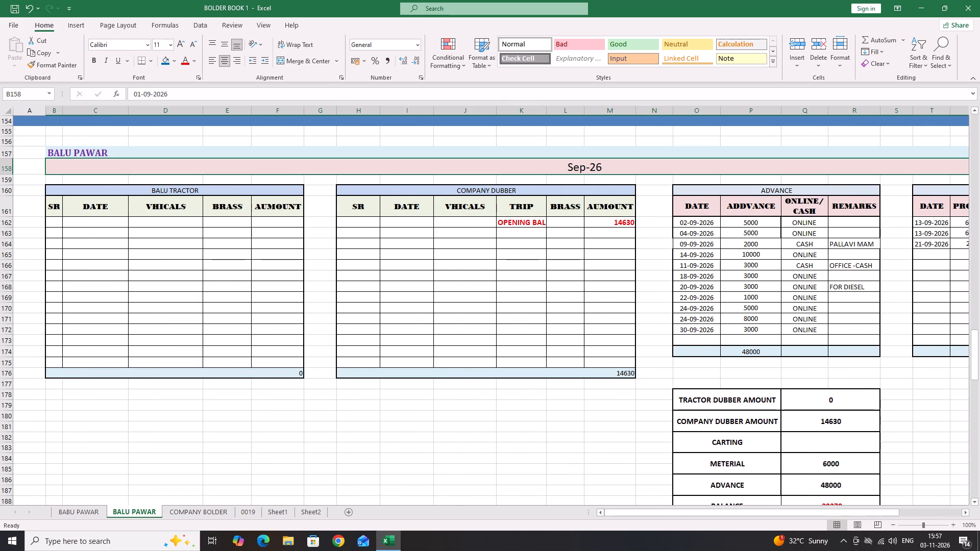
{"action": "left_click", "coordinate": [313, 62]}
{"action": "left_click", "coordinate": [447, 365]}
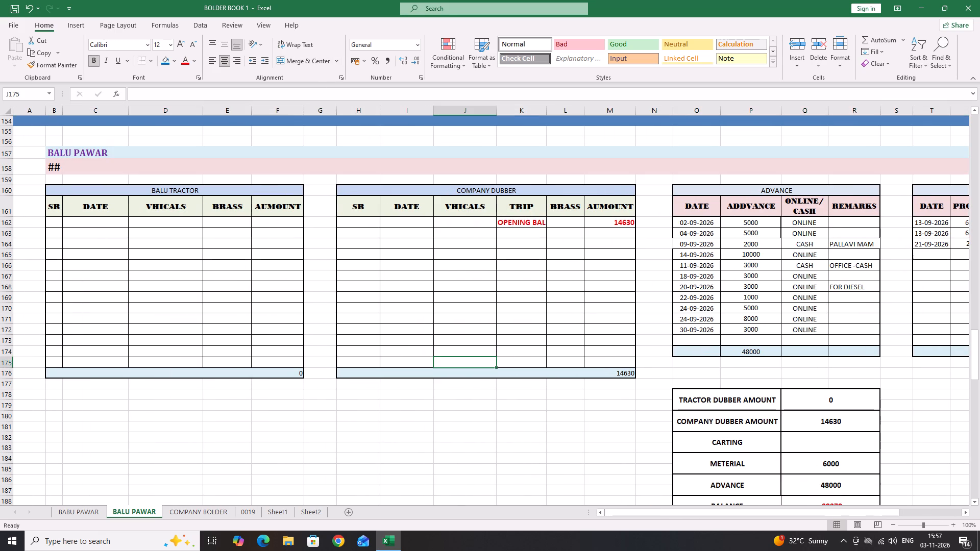
Select the unmerged date title cells H158 to W158, from the COMPANY DUBBER table across to the end of the MATERIAL table.
{"action": "left_click_drag", "start_coordinate": [423, 171], "coordinate": [468, 168]}
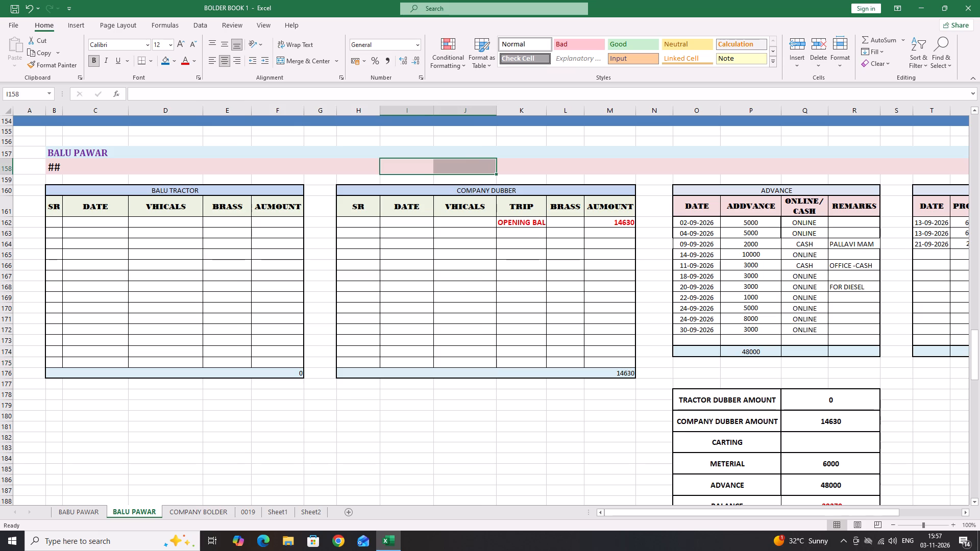
{"action": "left_click", "coordinate": [771, 519]}
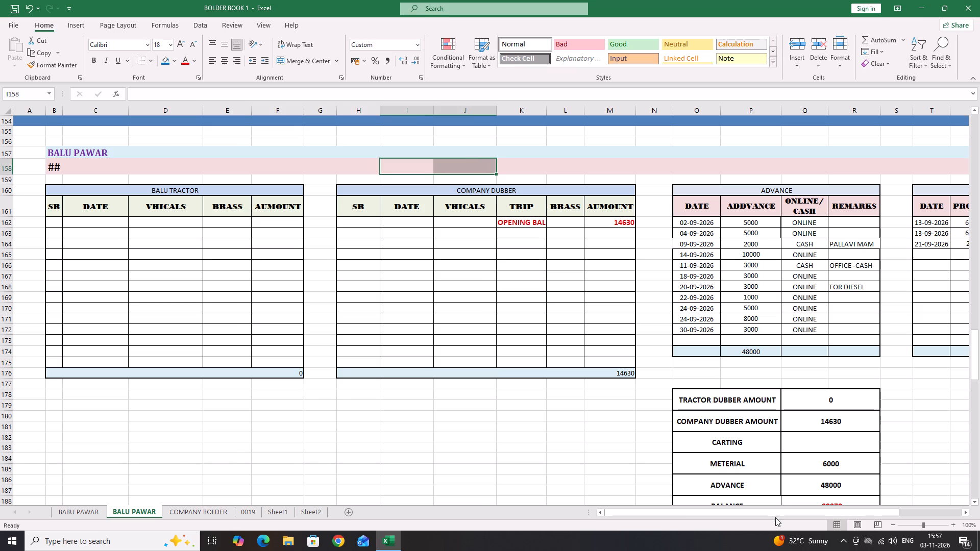
{"action": "left_click_drag", "start_coordinate": [775, 513], "coordinate": [864, 511]}
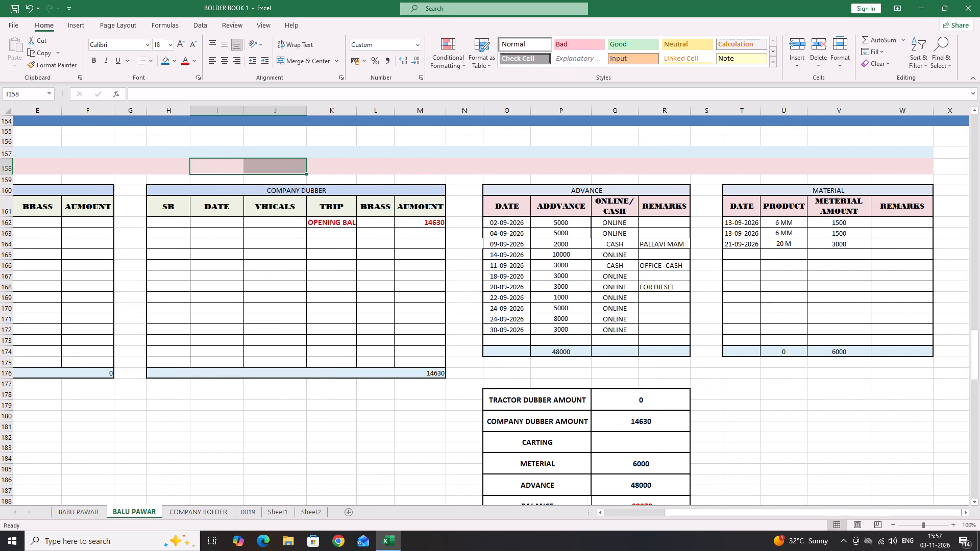
{"action": "left_click_drag", "start_coordinate": [158, 167], "coordinate": [866, 171]}
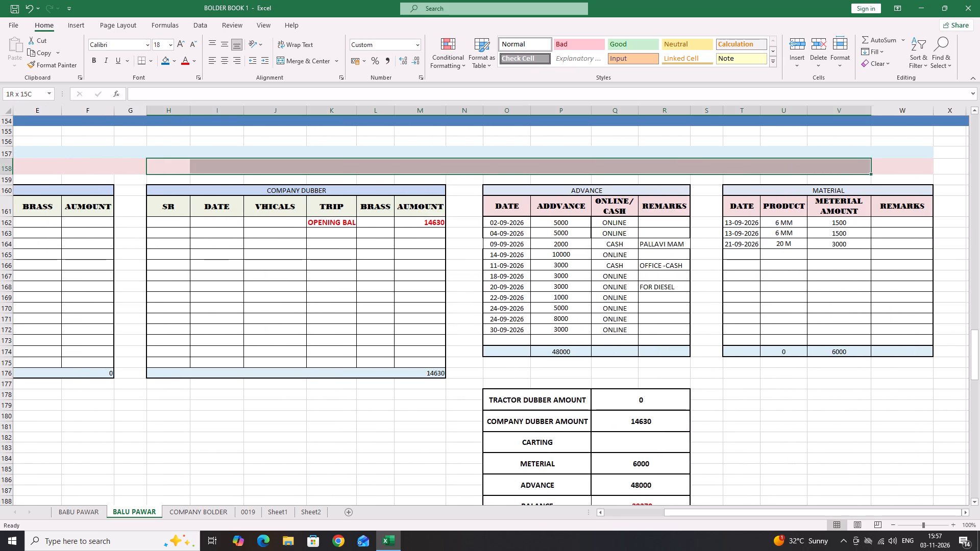
{"action": "left_click_drag", "start_coordinate": [866, 171], "coordinate": [898, 172]}
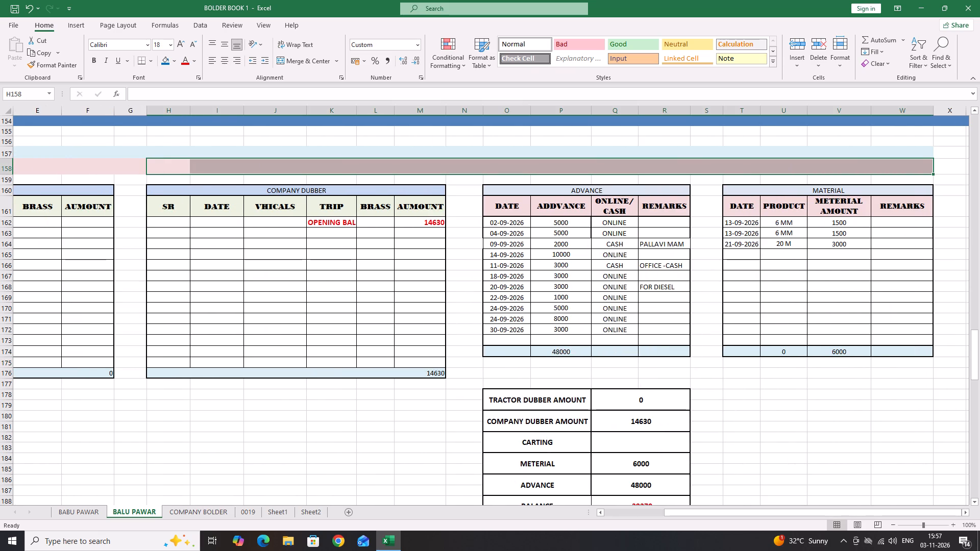
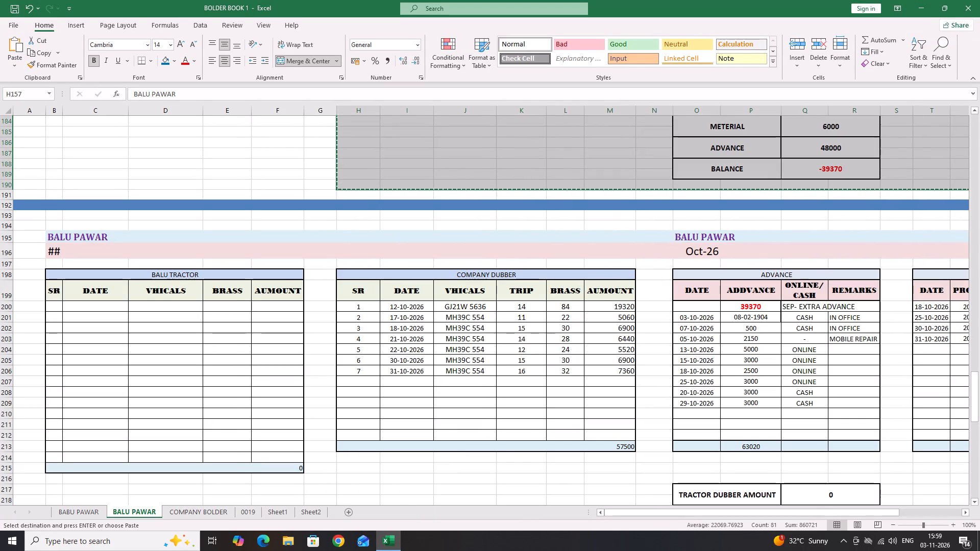
Copy the Sep-26 block from cell H157 down to row 190, including the COMPANY DUBBER, ADVANCE and summary tables.
{"action": "right_click", "coordinate": [473, 130]}
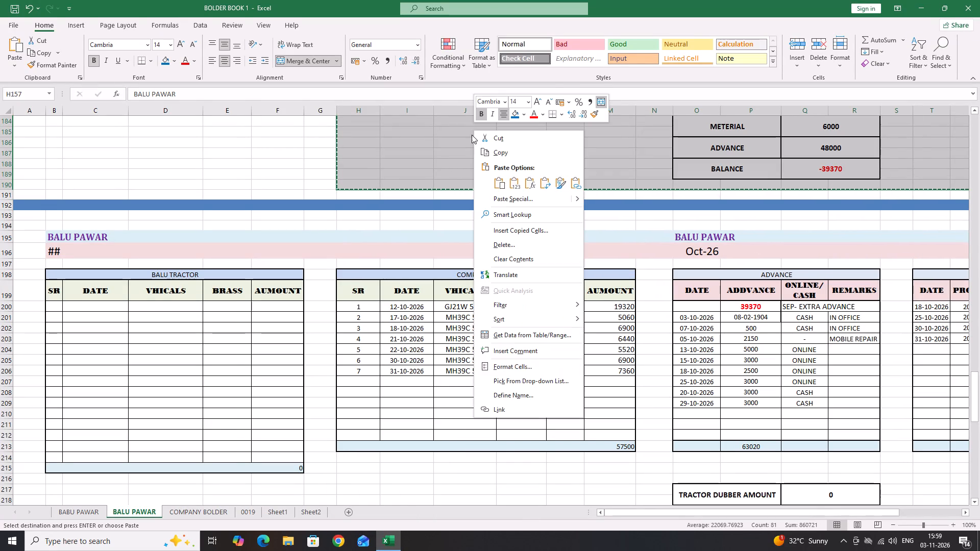
{"action": "left_click", "coordinate": [483, 158]}
{"action": "scroll", "coordinate": [391, 425], "scroll_direction": "down", "scroll_amount": 4}
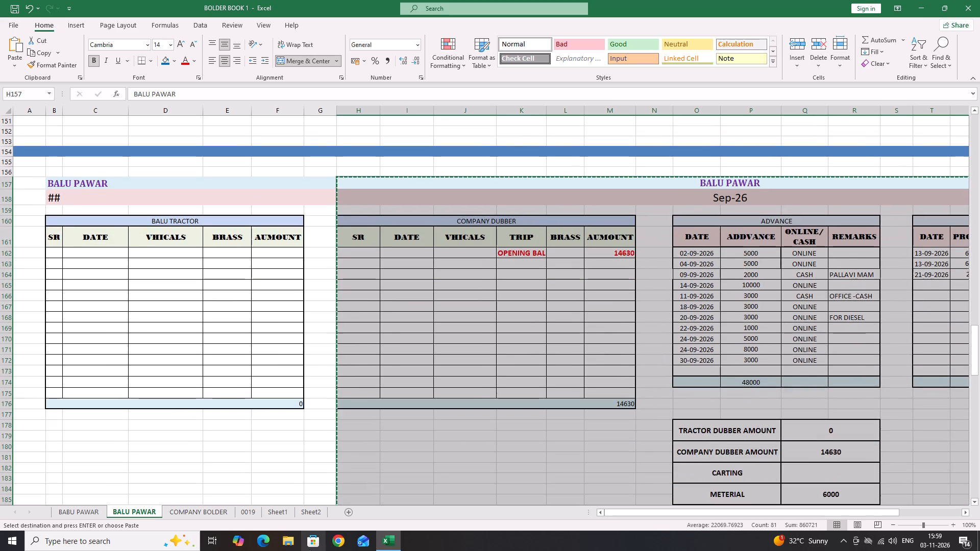
Switch to WhatsApp.
{"action": "left_click", "coordinate": [137, 549]}
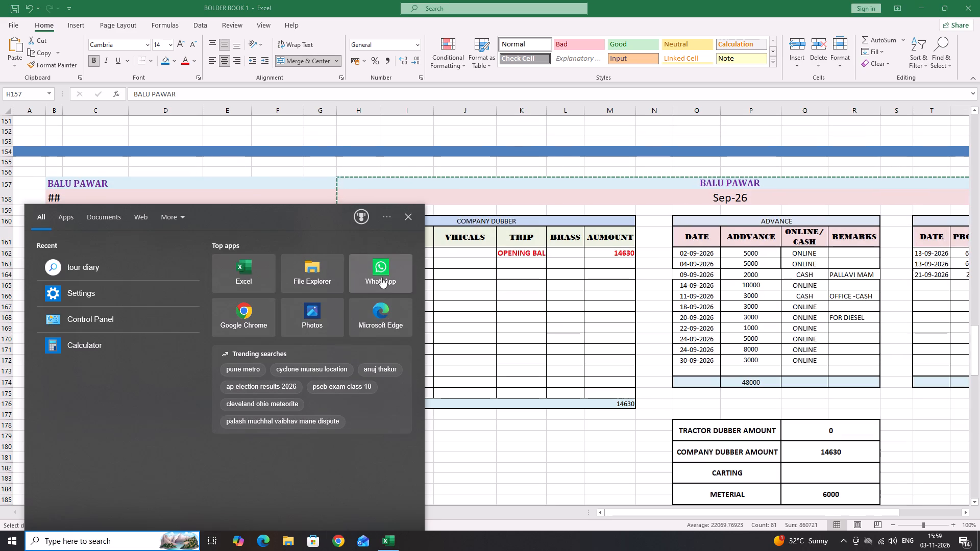
{"action": "left_click", "coordinate": [380, 278]}
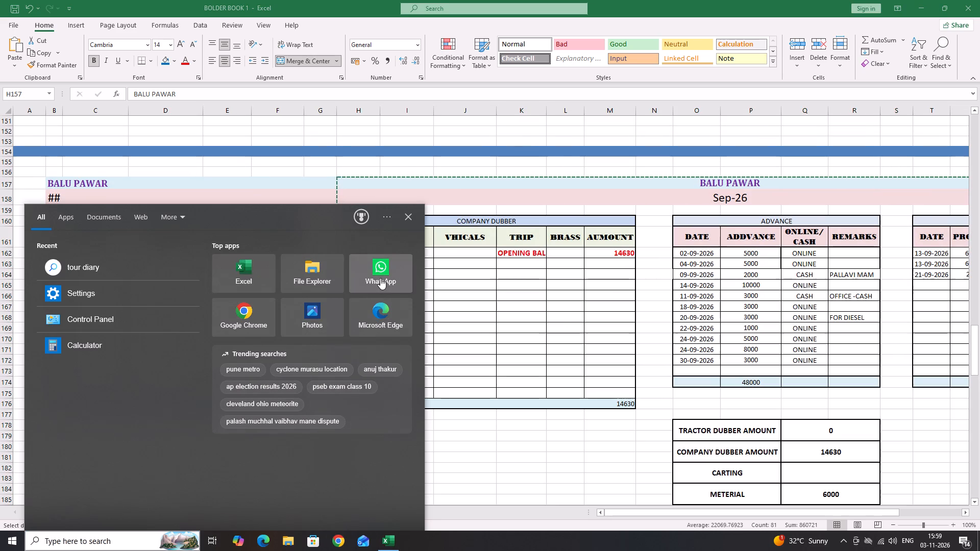
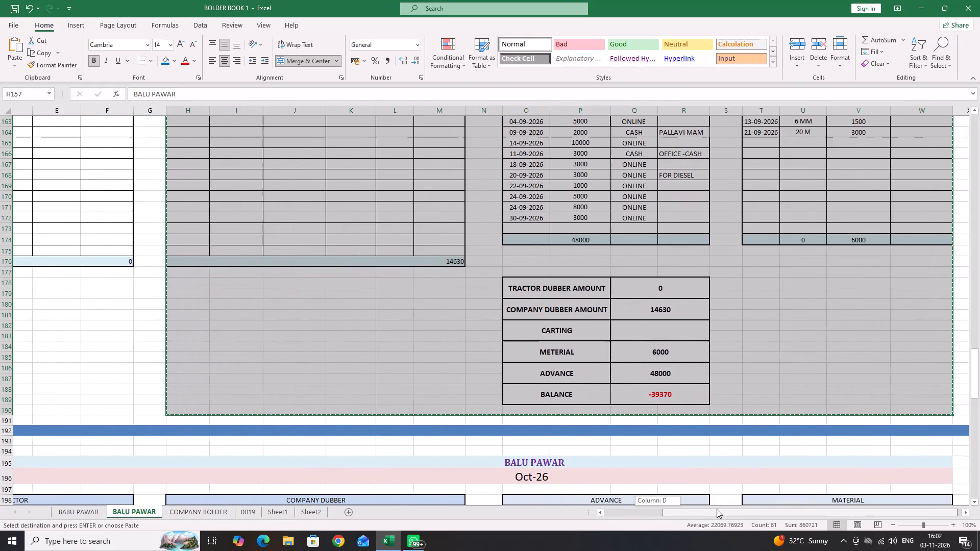
Copy the Oct-26 block from cell H195 across to column W and down to row 230, including its tables and summary.
{"action": "scroll", "coordinate": [504, 389], "scroll_direction": "down", "scroll_amount": 3}
{"action": "left_click_drag", "start_coordinate": [333, 372], "coordinate": [331, 408]}
{"action": "left_click_drag", "start_coordinate": [228, 367], "coordinate": [278, 479]}
{"action": "left_click", "coordinate": [245, 384]}
{"action": "left_click_drag", "start_coordinate": [183, 368], "coordinate": [668, 377]}
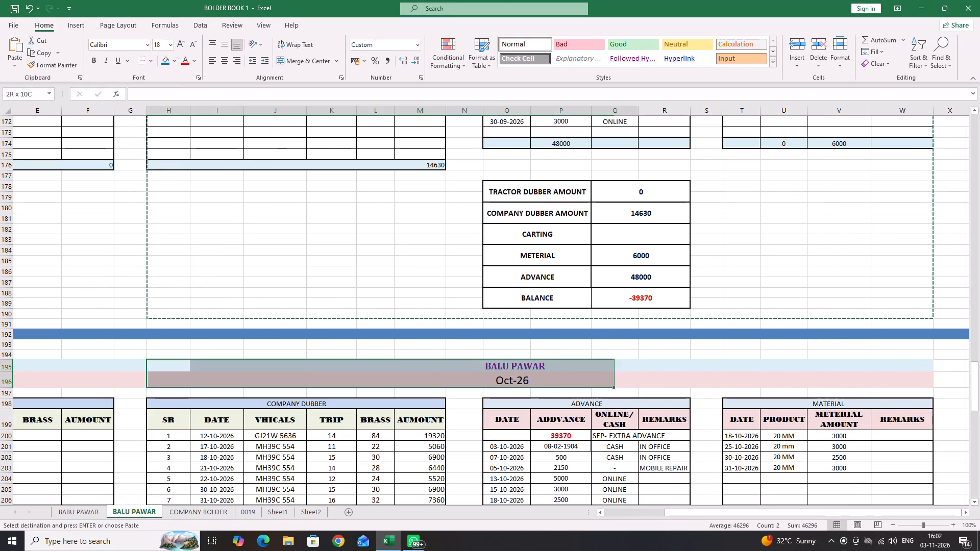
{"action": "left_click_drag", "start_coordinate": [668, 377], "coordinate": [905, 507]}
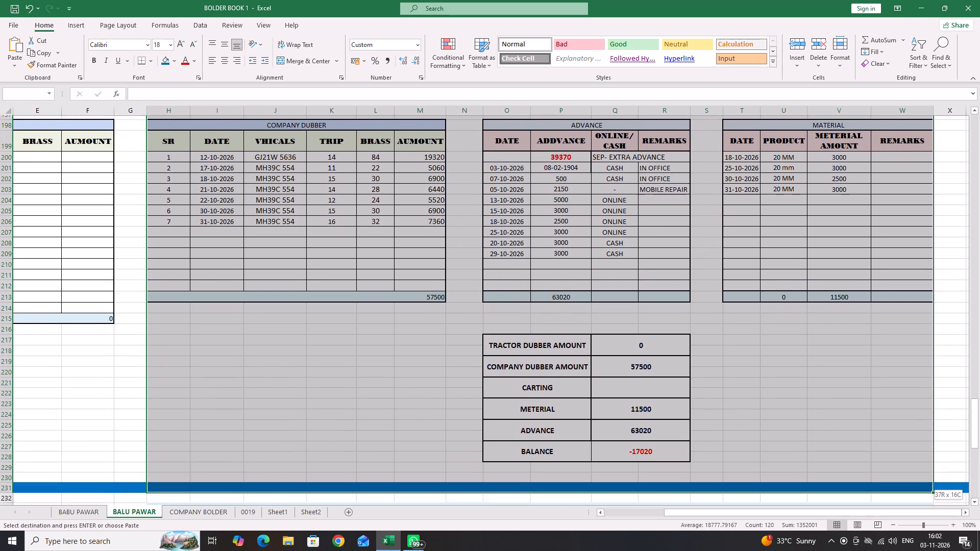
{"action": "left_click_drag", "start_coordinate": [905, 507], "coordinate": [900, 452]}
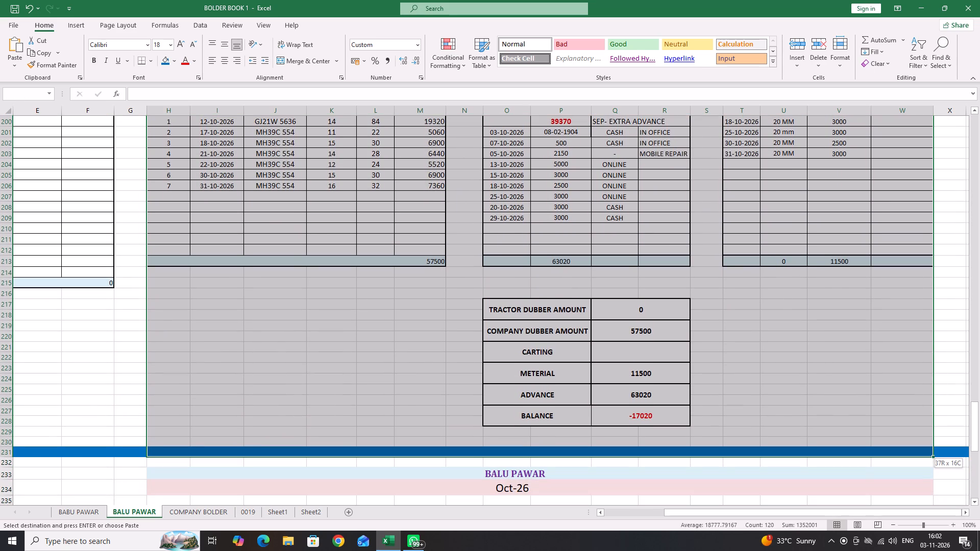
{"action": "left_click_drag", "start_coordinate": [900, 452], "coordinate": [902, 446]}
{"action": "right_click", "coordinate": [851, 414]}
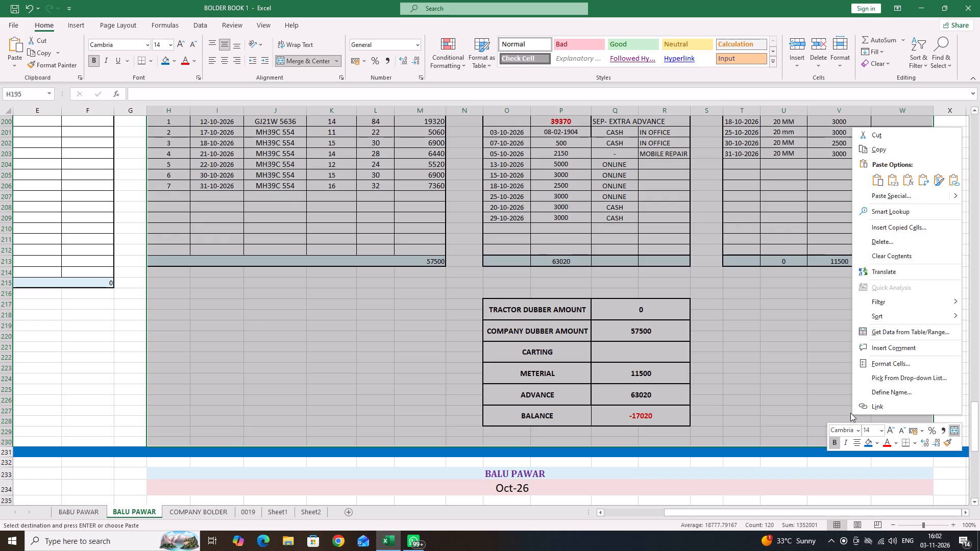
{"action": "left_click", "coordinate": [909, 150]}
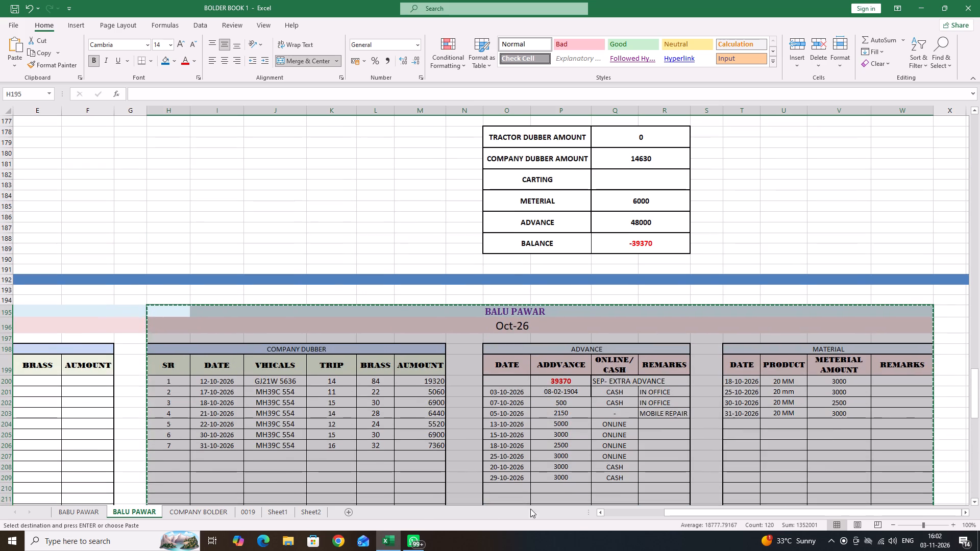
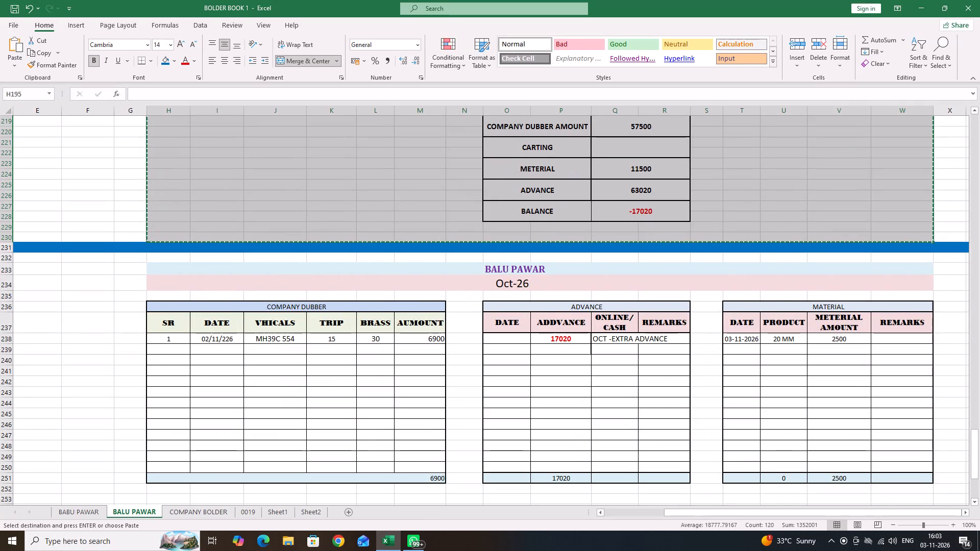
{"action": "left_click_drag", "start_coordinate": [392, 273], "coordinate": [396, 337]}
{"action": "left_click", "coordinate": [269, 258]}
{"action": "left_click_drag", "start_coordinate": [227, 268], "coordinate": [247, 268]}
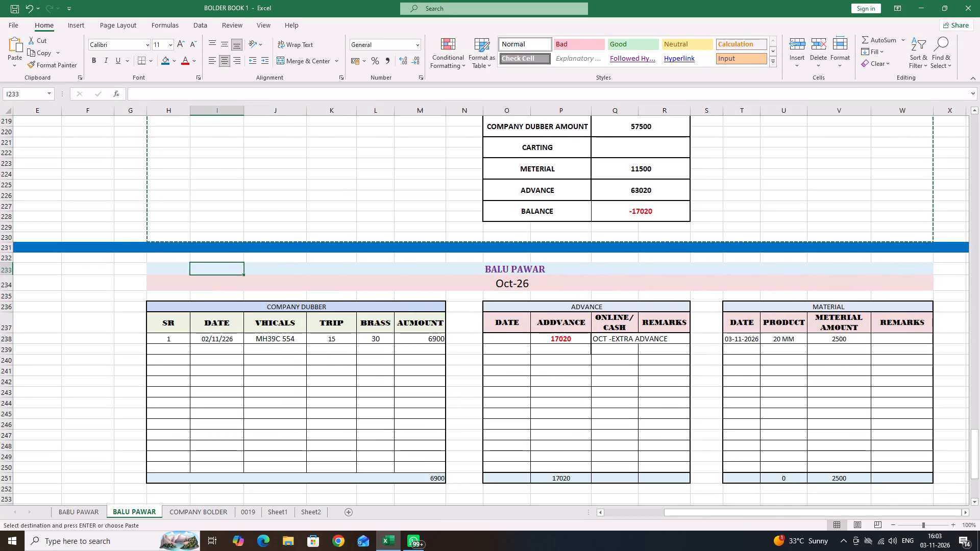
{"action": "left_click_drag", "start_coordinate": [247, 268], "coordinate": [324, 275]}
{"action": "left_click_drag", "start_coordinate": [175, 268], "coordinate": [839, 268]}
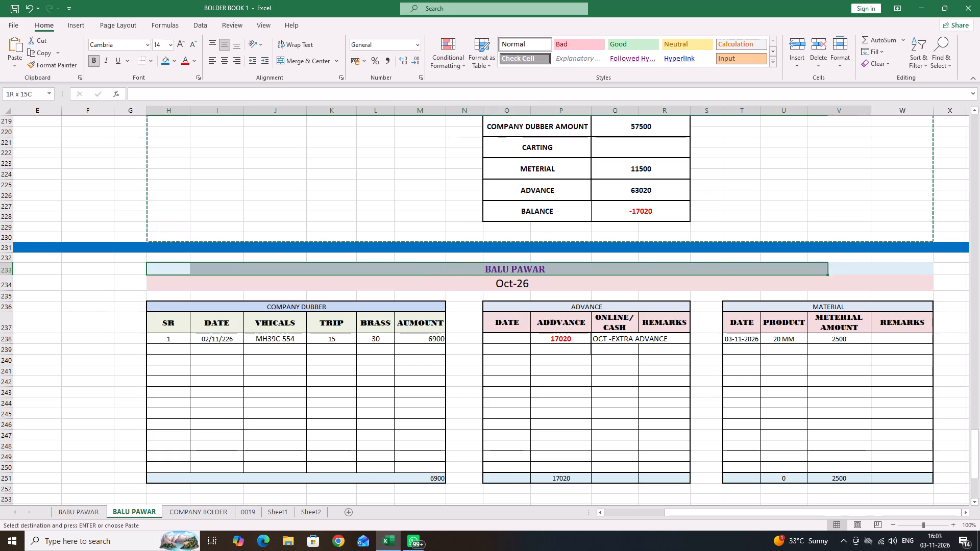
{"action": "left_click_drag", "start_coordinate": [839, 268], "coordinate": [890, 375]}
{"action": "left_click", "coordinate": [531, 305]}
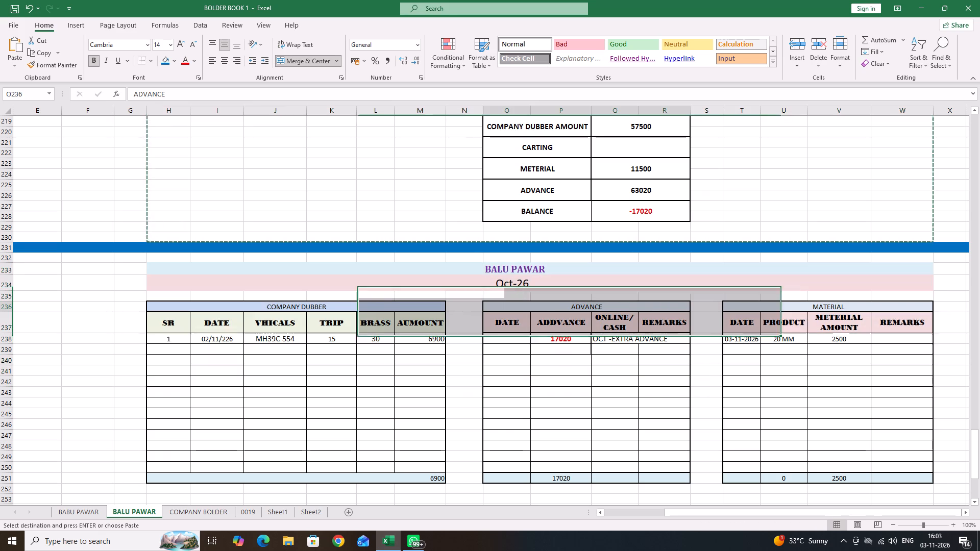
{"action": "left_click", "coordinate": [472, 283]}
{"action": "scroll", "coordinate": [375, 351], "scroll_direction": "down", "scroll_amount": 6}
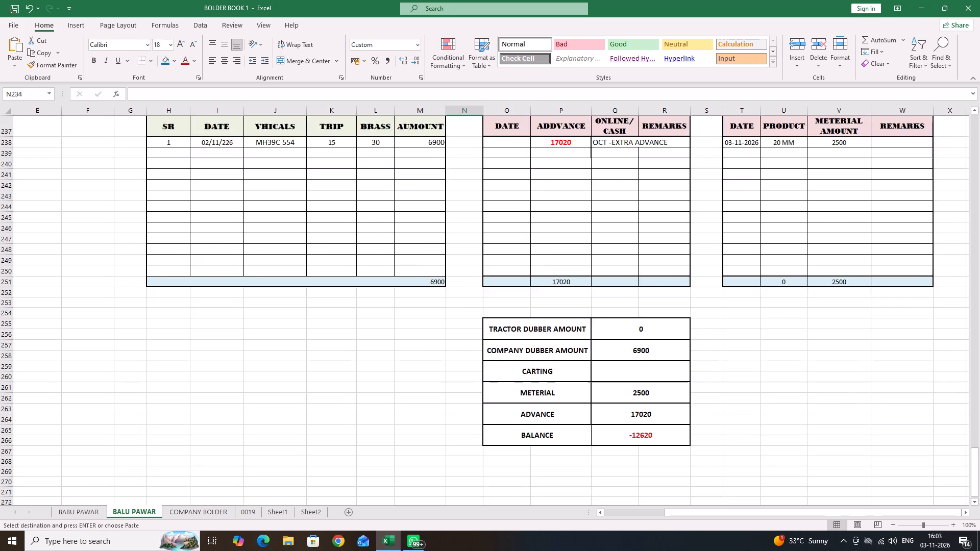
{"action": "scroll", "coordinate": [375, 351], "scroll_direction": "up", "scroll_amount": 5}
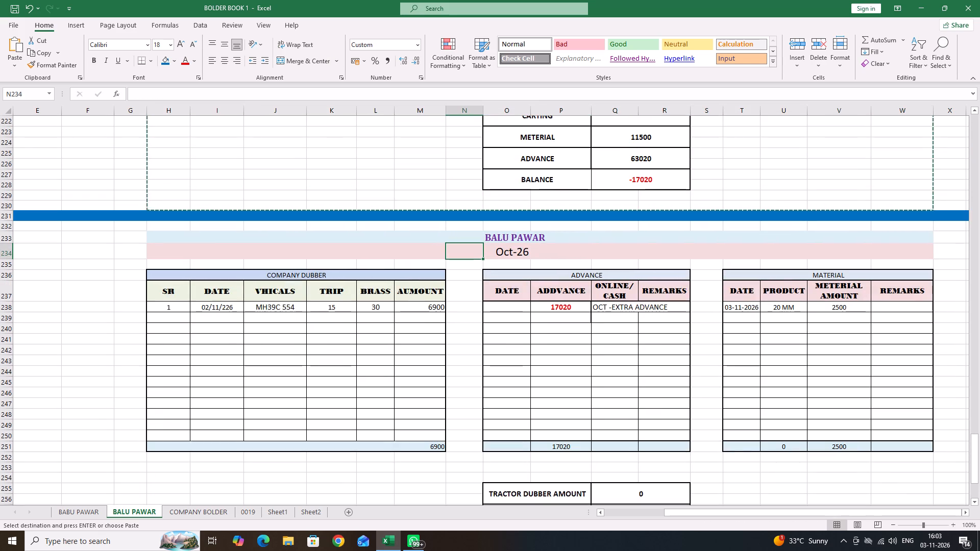
Copy the November block from cell H233 across to column W and down to row 266, including its tables and summary.
{"action": "left_click_drag", "start_coordinate": [160, 236], "coordinate": [869, 245]}
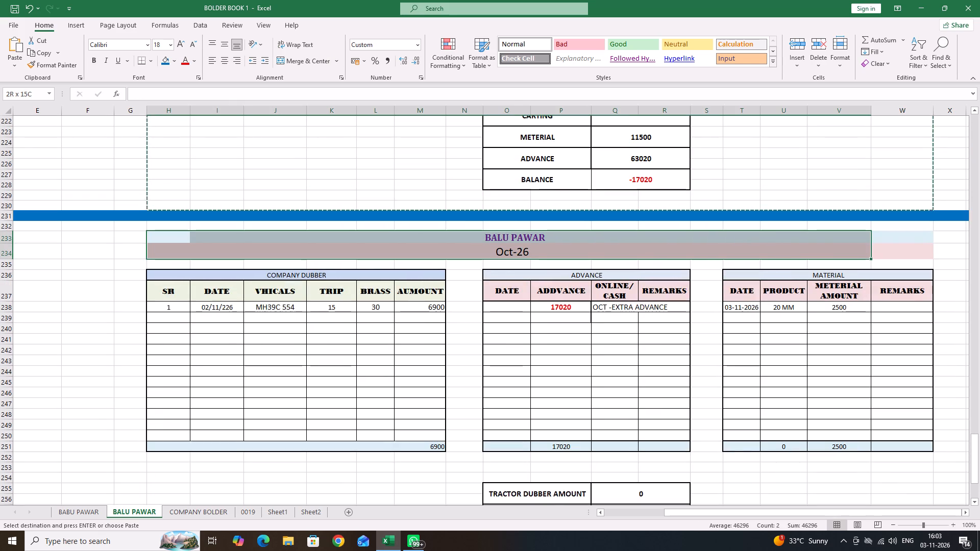
{"action": "left_click_drag", "start_coordinate": [869, 245], "coordinate": [907, 452]}
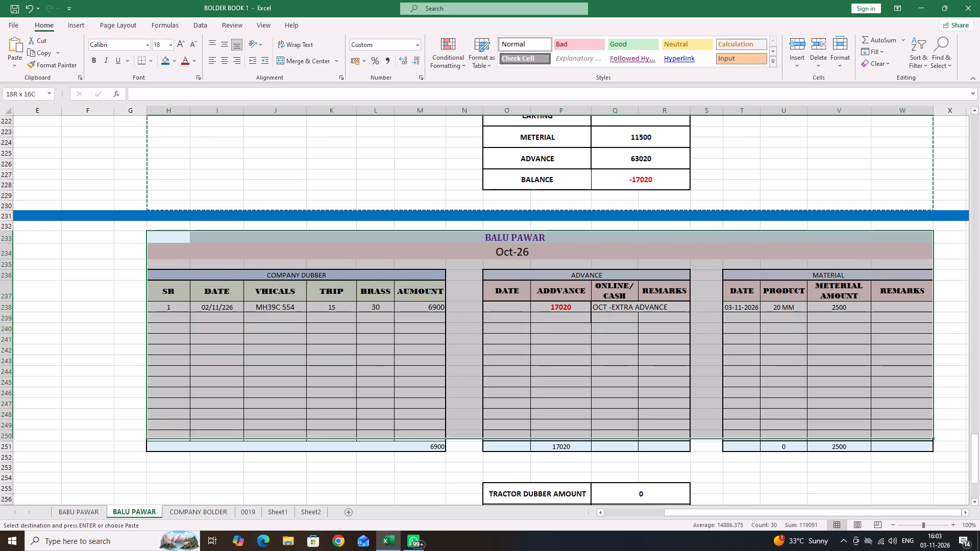
{"action": "left_click_drag", "start_coordinate": [907, 452], "coordinate": [909, 511]}
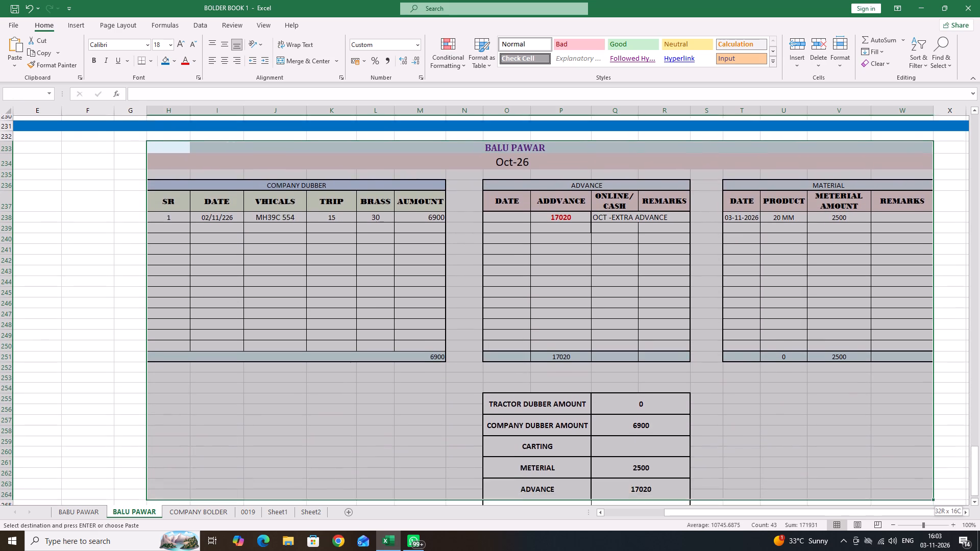
{"action": "left_click_drag", "start_coordinate": [909, 511], "coordinate": [898, 400]}
{"action": "right_click", "coordinate": [848, 317]}
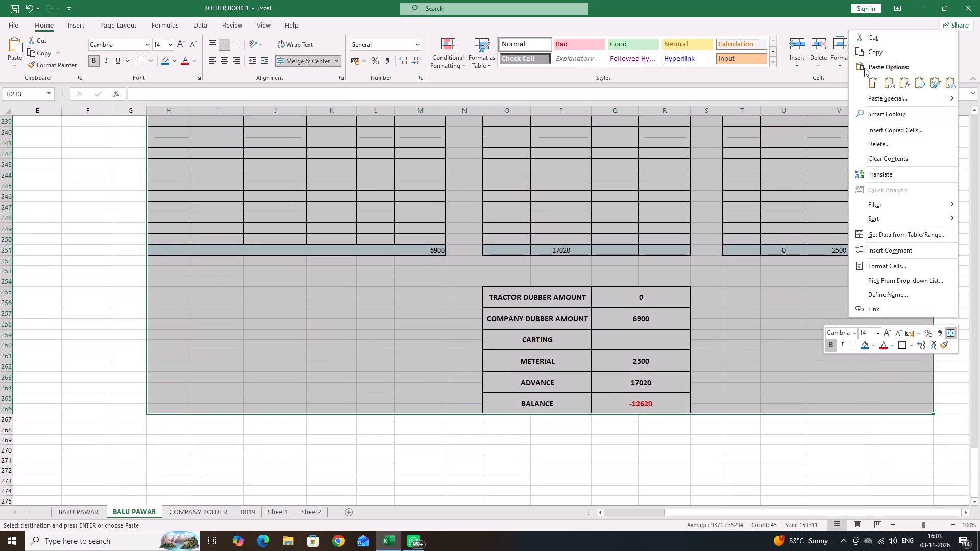
{"action": "left_click", "coordinate": [872, 56]}
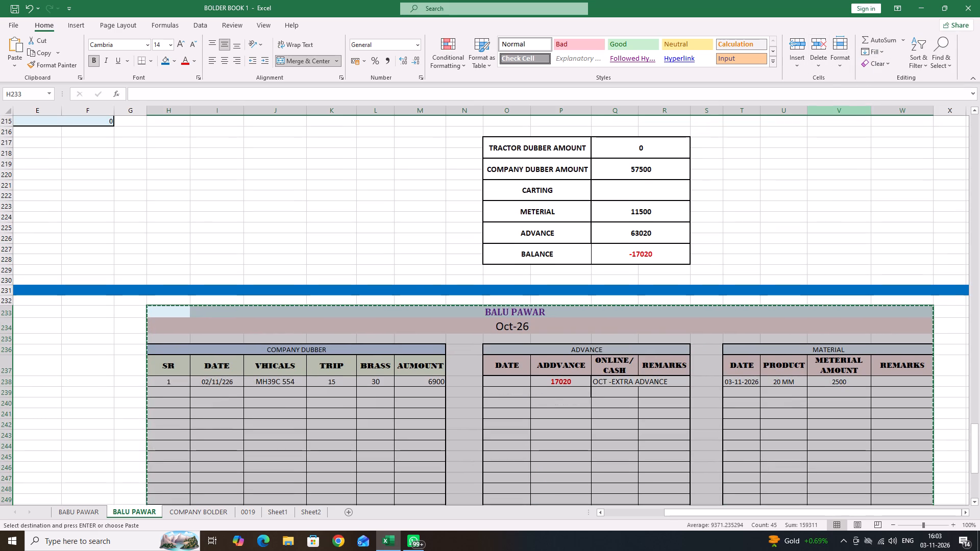
{"action": "scroll", "coordinate": [759, 176], "scroll_direction": "down", "scroll_amount": 9}
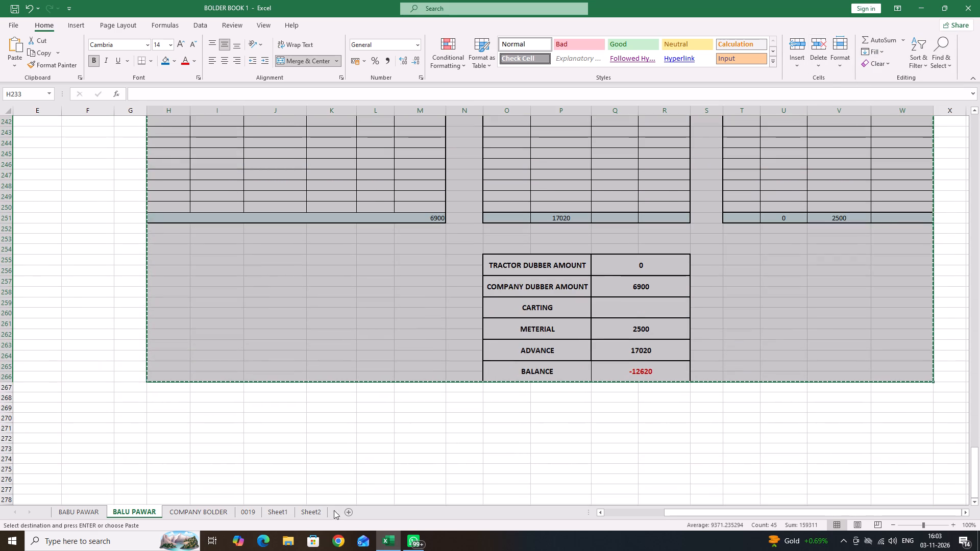
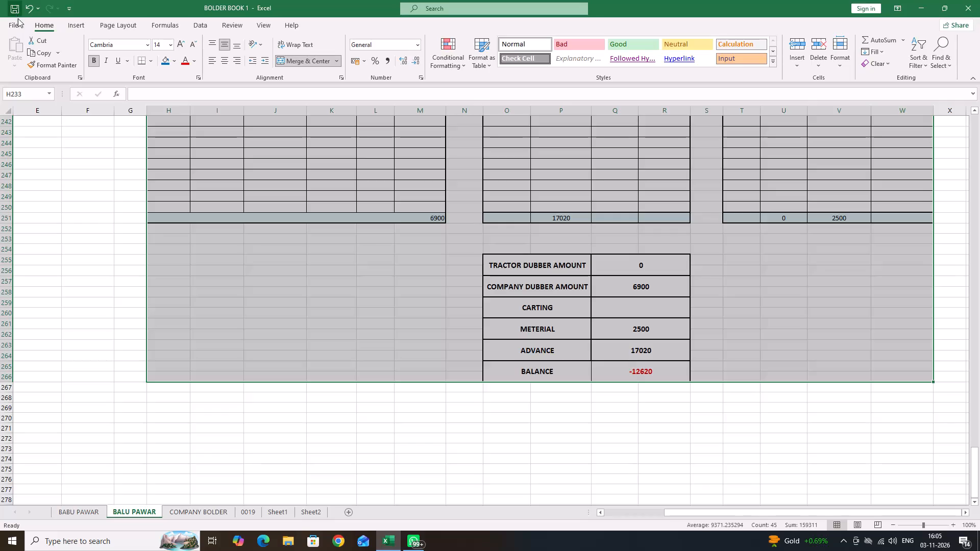
Leave BOLDER BOOK 1 open in the background and open the BOLDER BOOK workbook from the desktop.
{"action": "left_click", "coordinate": [456, 317]}
{"action": "scroll", "coordinate": [456, 317], "scroll_direction": "up", "scroll_amount": 5}
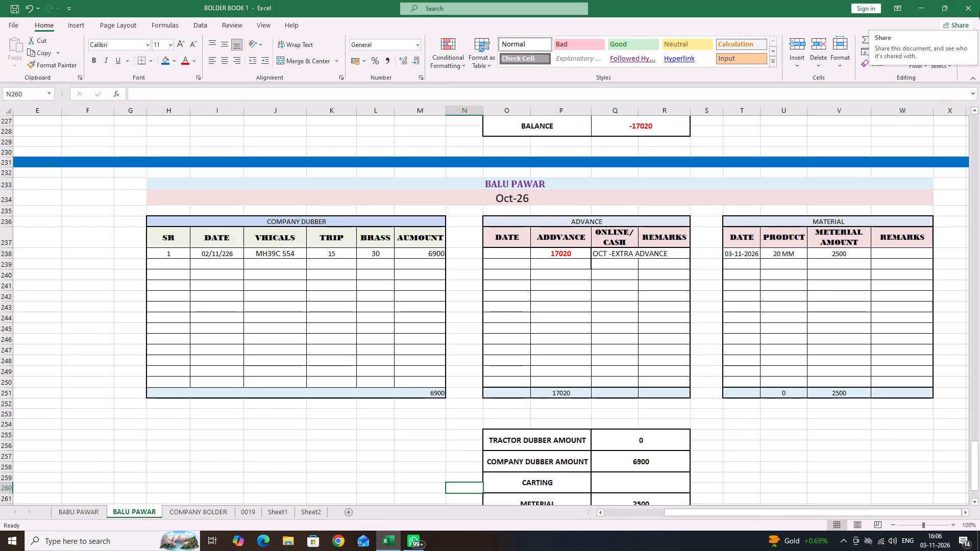
{"action": "left_click", "coordinate": [921, 8]}
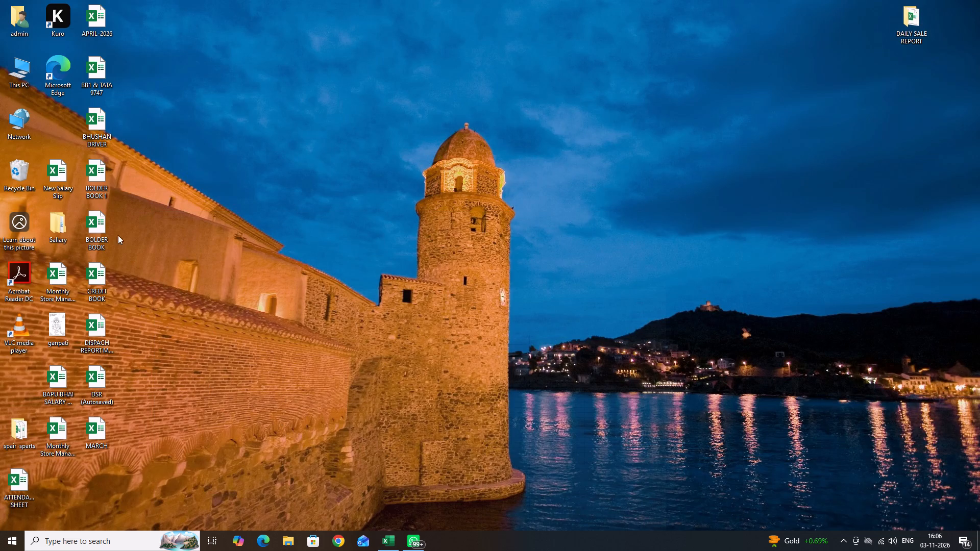
{"action": "double_click", "coordinate": [94, 232]}
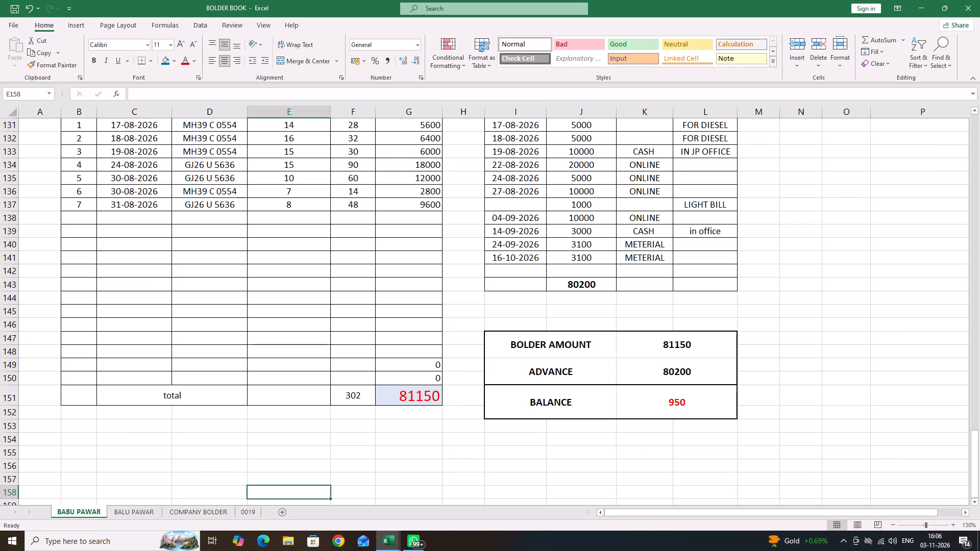
Add an advance entry in row 142 of the first sheet: date 03/11/26, amount 3100, payment type METERIAL copied from the row above.
{"action": "scroll", "coordinate": [381, 287], "scroll_direction": "down", "scroll_amount": 3}
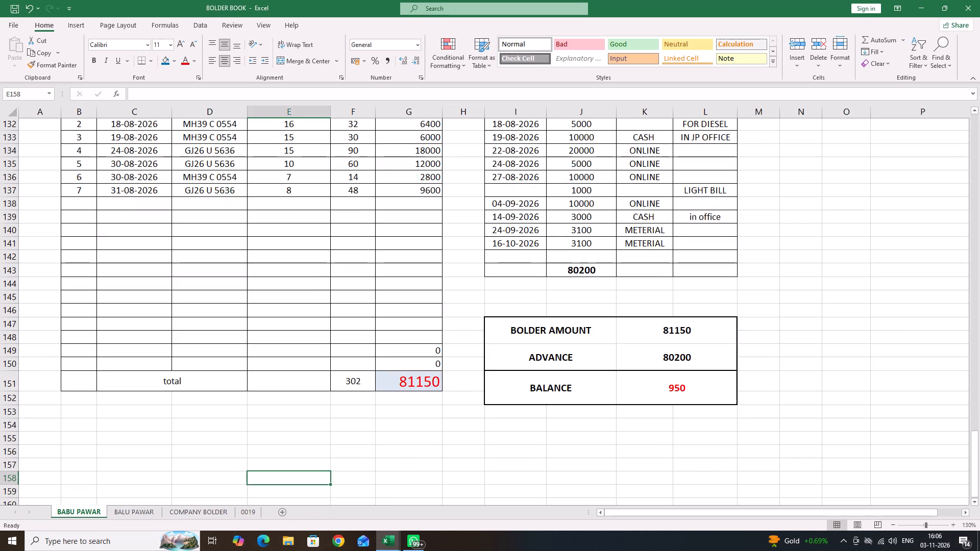
{"action": "scroll", "coordinate": [381, 287], "scroll_direction": "down", "scroll_amount": 1}
{"action": "scroll", "coordinate": [381, 287], "scroll_direction": "up", "scroll_amount": 4}
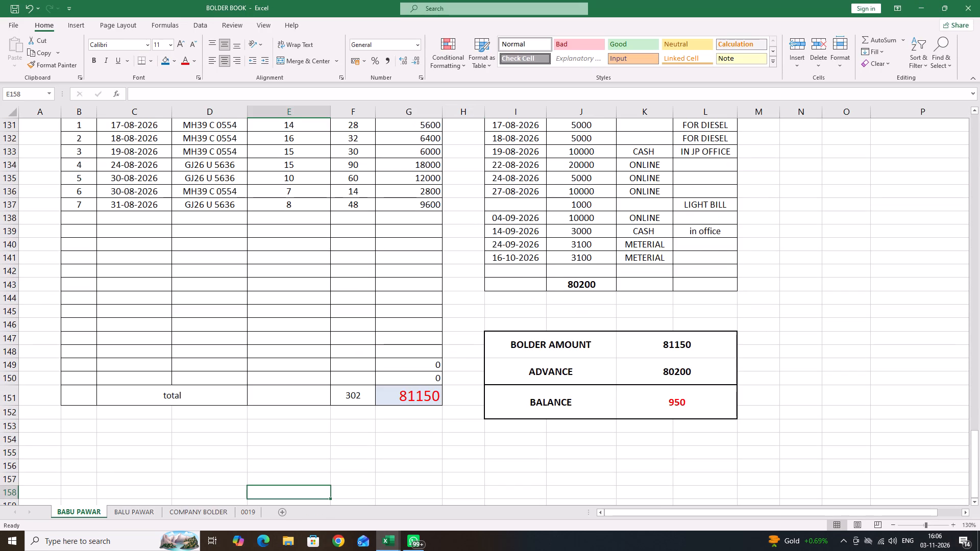
{"action": "scroll", "coordinate": [381, 287], "scroll_direction": "up", "scroll_amount": 1}
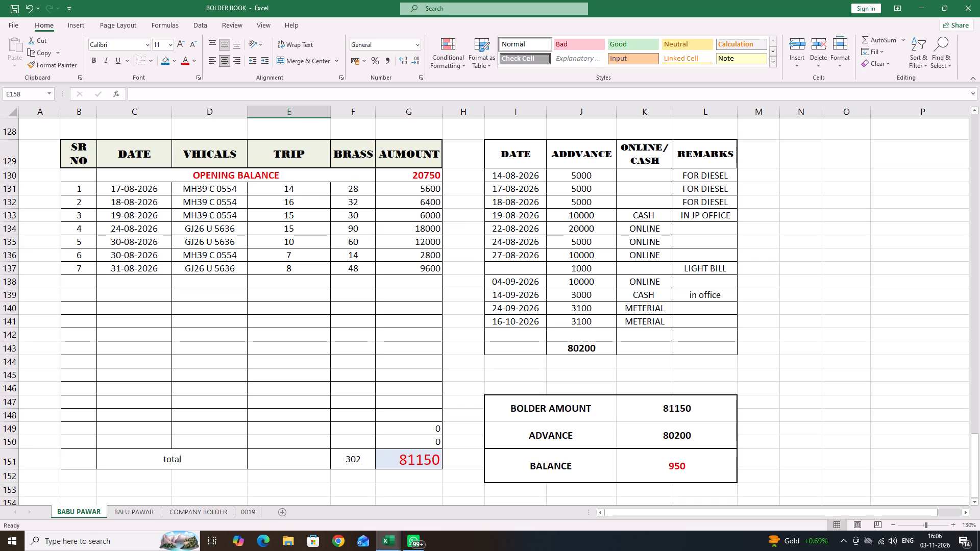
{"action": "left_click", "coordinate": [504, 335]}
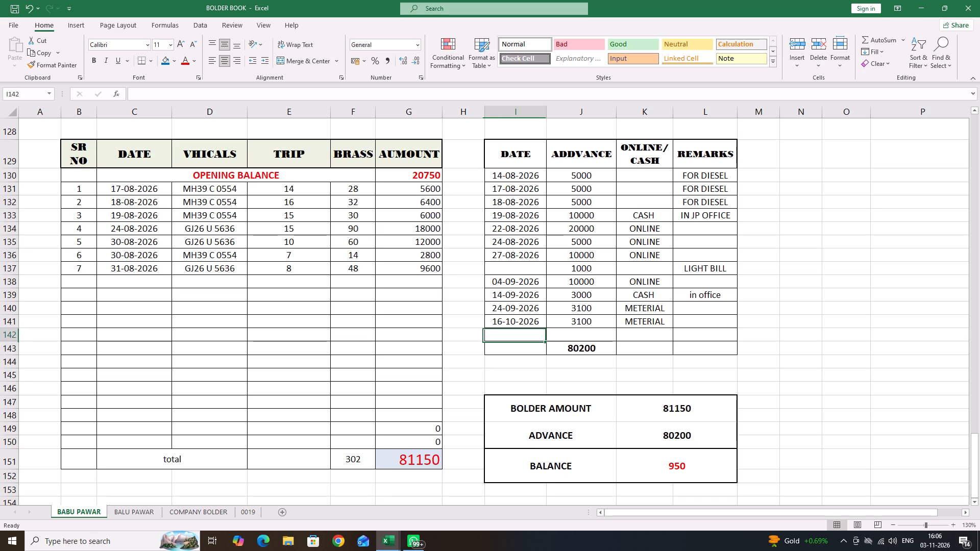
{"action": "key", "text": "0"}
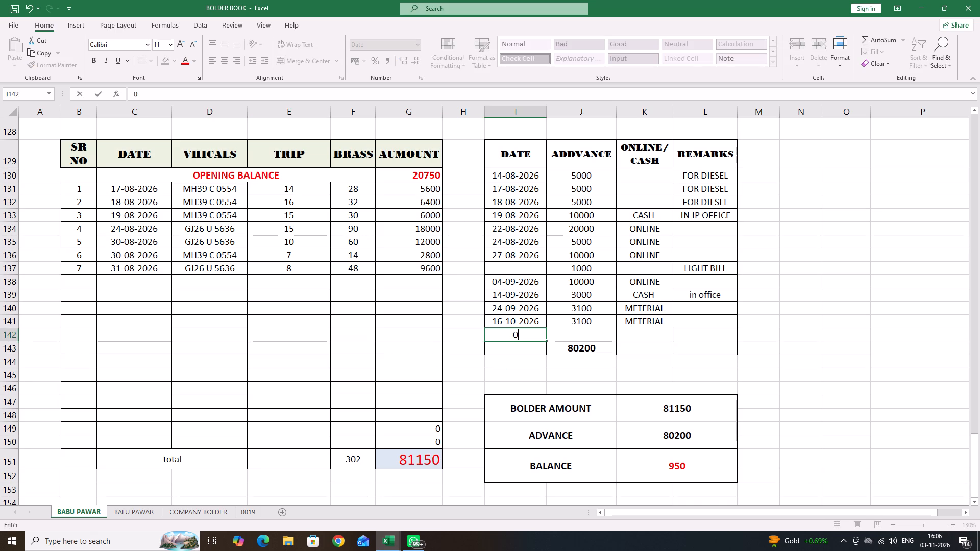
{"action": "type", "text": "3/11/26"}
{"action": "key", "text": "Tab"}
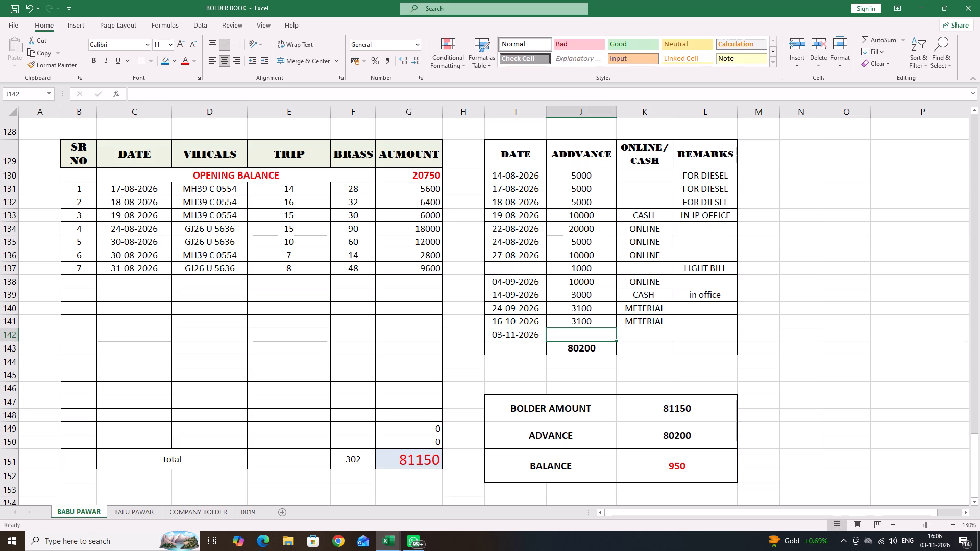
{"action": "type", "text": "3100"}
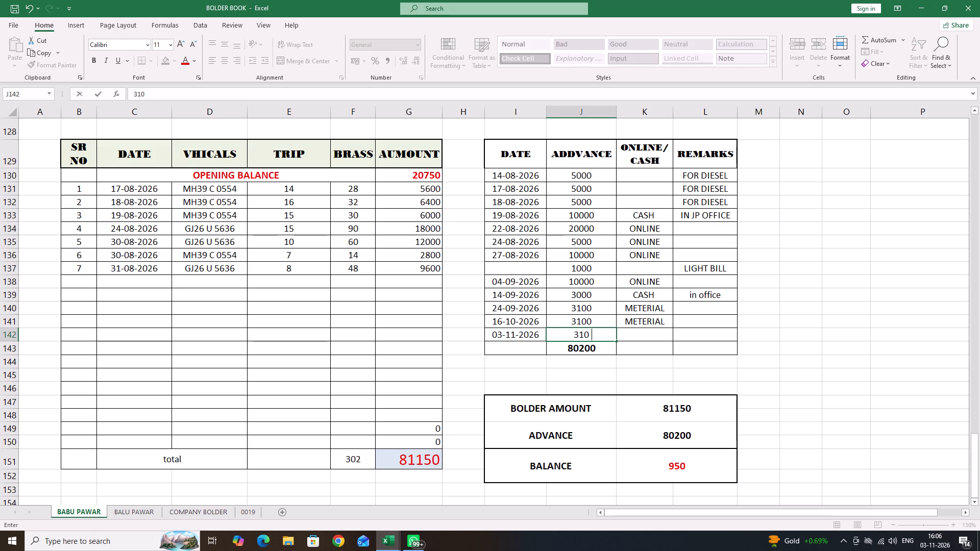
{"action": "key", "text": "Tab"}
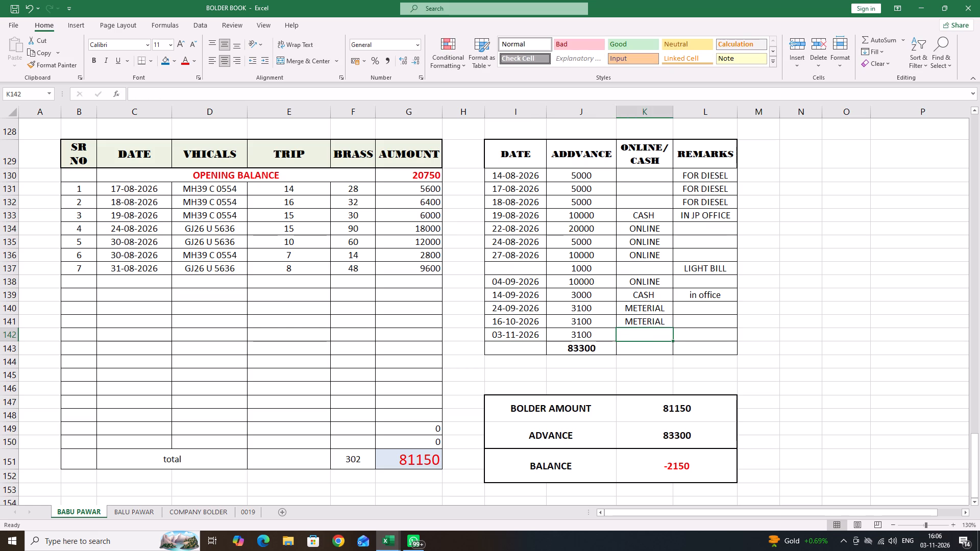
{"action": "key", "text": "ctrl+d"}
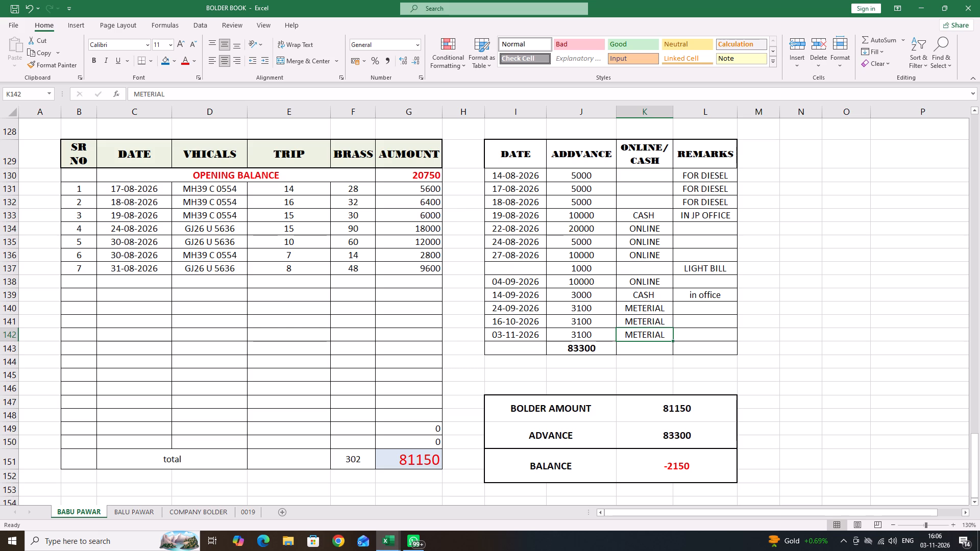
Save the BOLDER BOOK workbook and close it, returning to BOLDER BOOK 1.
{"action": "triple_click", "coordinate": [12, 5]}
{"action": "left_click", "coordinate": [12, 7]}
{"action": "left_click", "coordinate": [979, 0]}
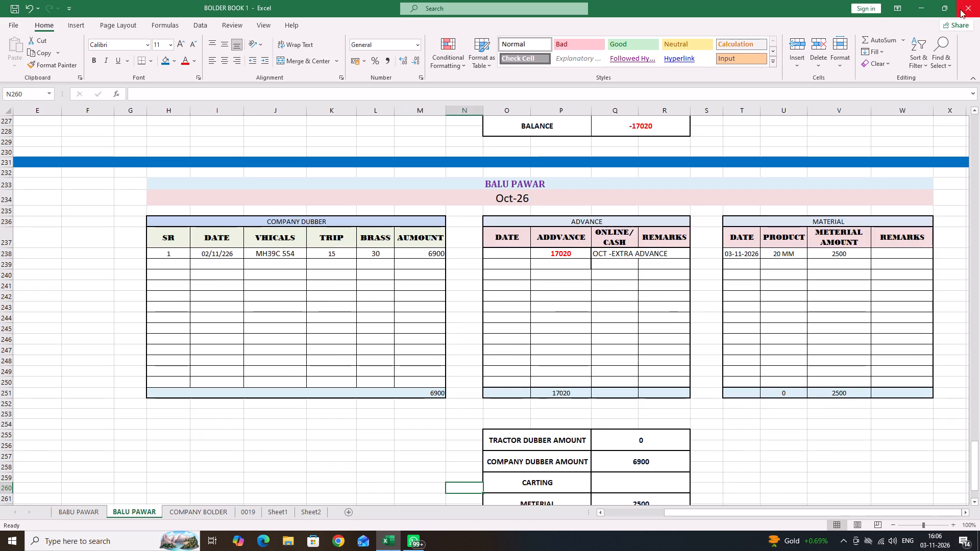